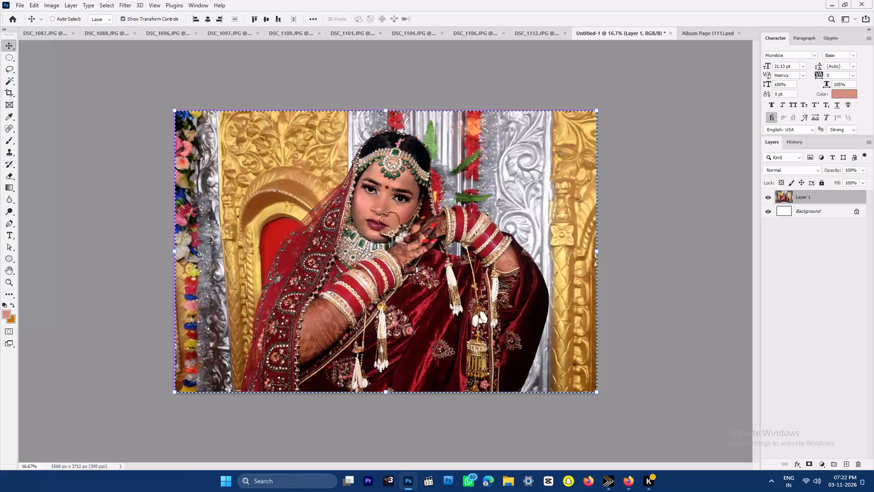
Close the Untitled-1 document without saving its changes.
left_click(435, 176)
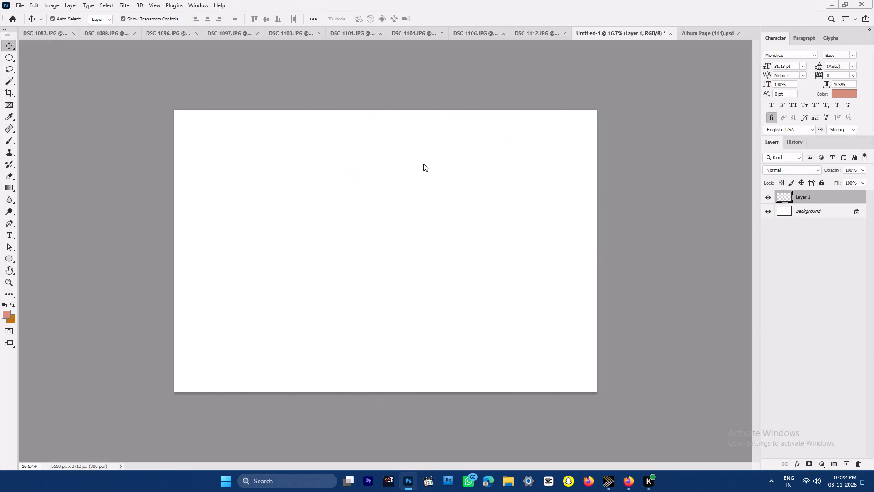
Paste the cut bride photo into the three-men photo's frame, scale it to about 58%, and delete the old photo layer.
left_click(615, 218)
left_click(451, 183)
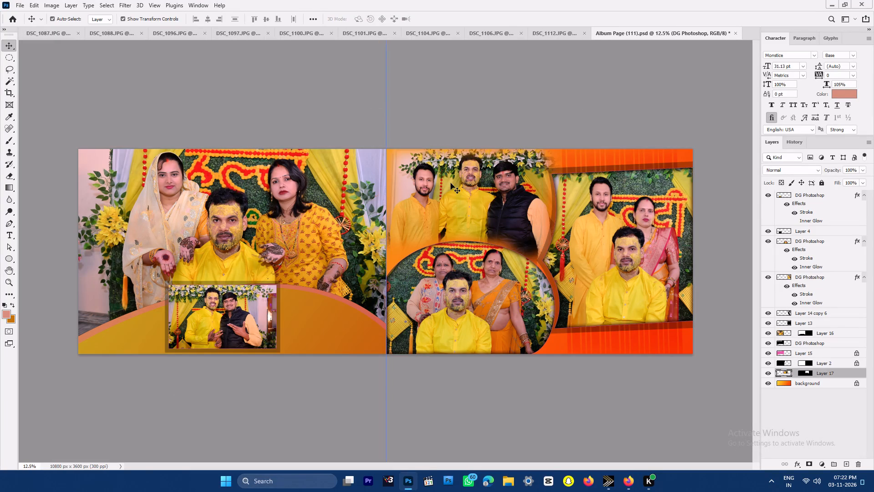
left_click(804, 373, "ctrl")
key("ctrl+alt+shift+v")
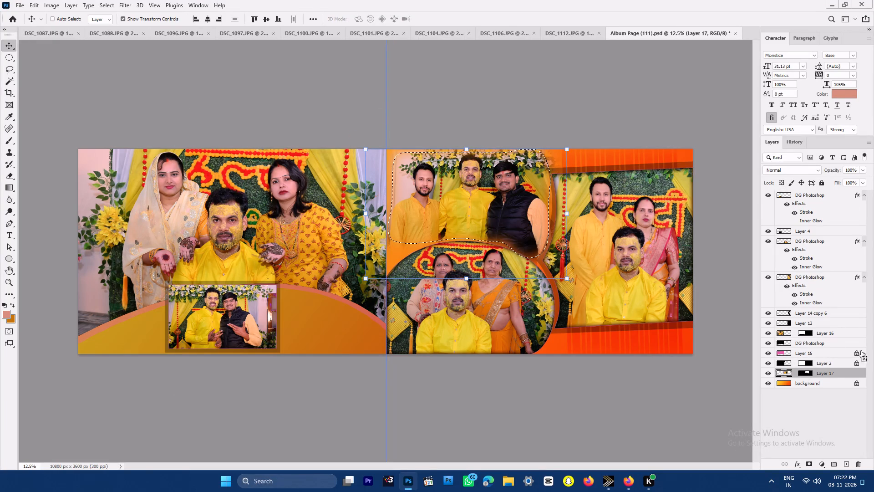
left_click_drag(469, 360, 472, 225)
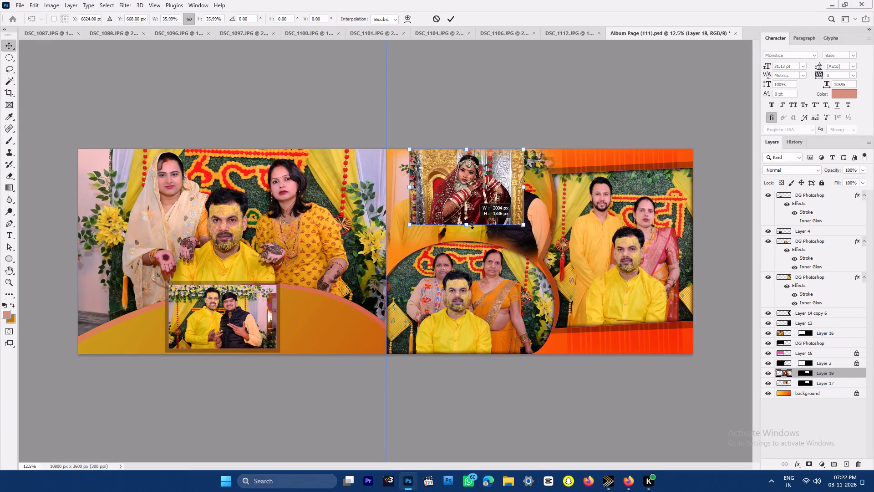
left_click_drag(472, 225, 469, 272)
double_click(485, 184)
right_click(483, 182)
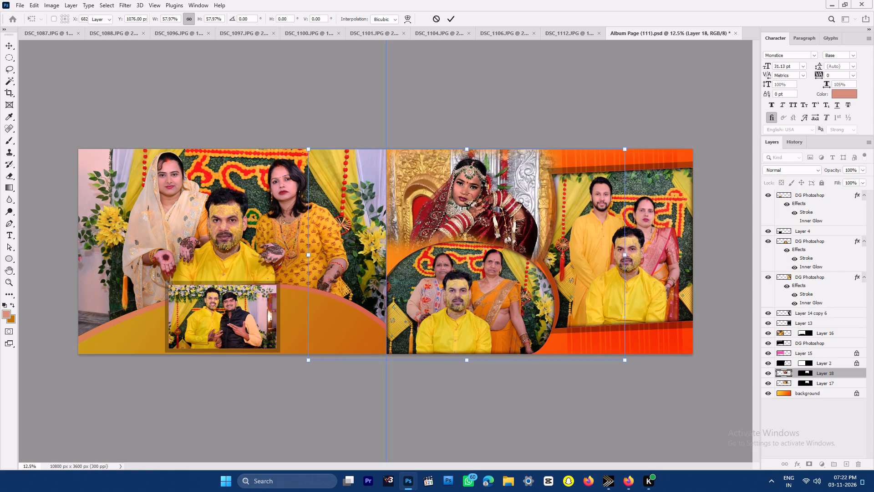
left_click(503, 213)
key("Delete")
left_click(572, 102)
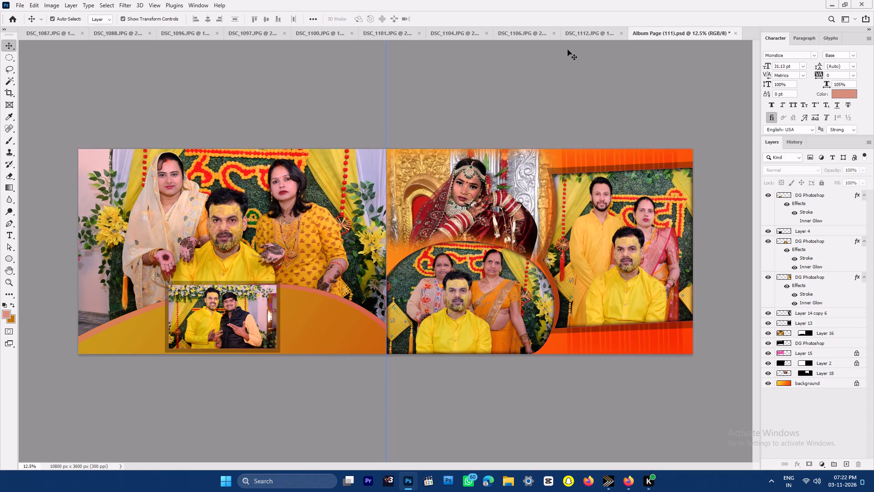
Cut the entire bride portrait from DSC_1112.JPG and close that file without saving.
left_click(580, 31)
left_click(324, 189)
key("ctrl+a")
key("ctrl+x")
key("ctrl+w")
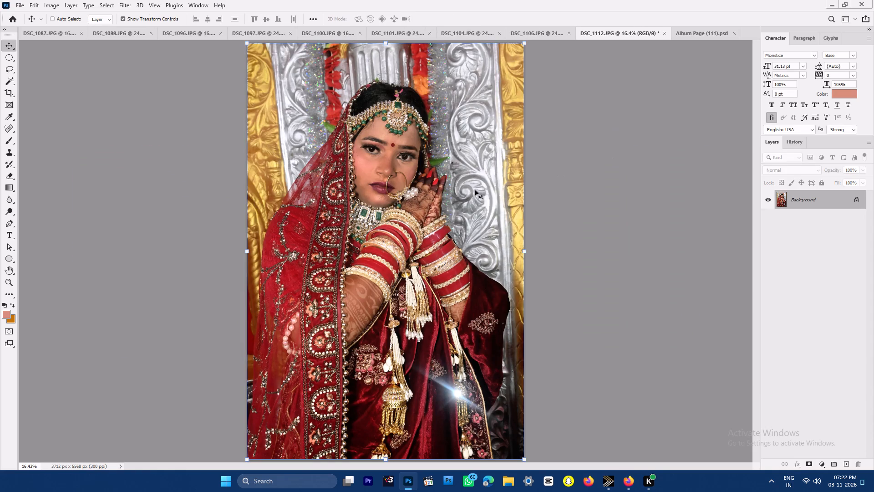
left_click(424, 170)
left_click(428, 175)
Paste the bride portrait into the tilted frame, scale it to about 71%, centre her in it, and merge it with the frame layer.
left_click(644, 216)
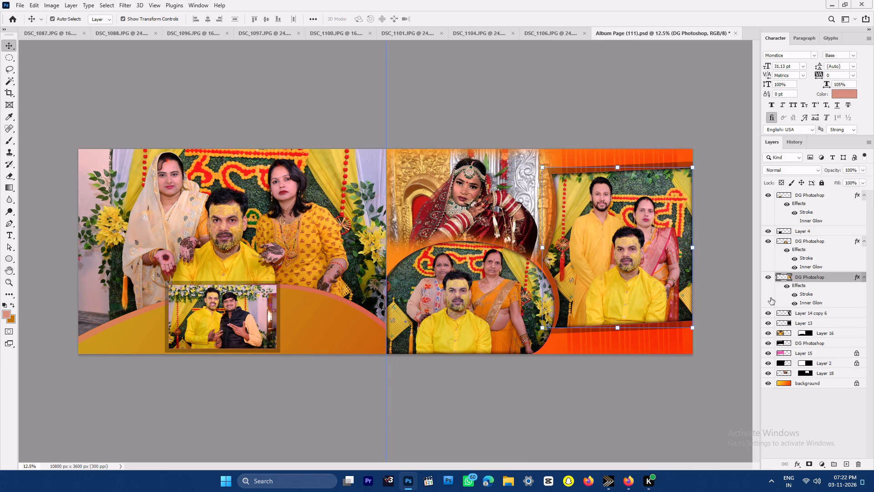
left_click(783, 276, "ctrl")
key("ctrl+alt+shift+v")
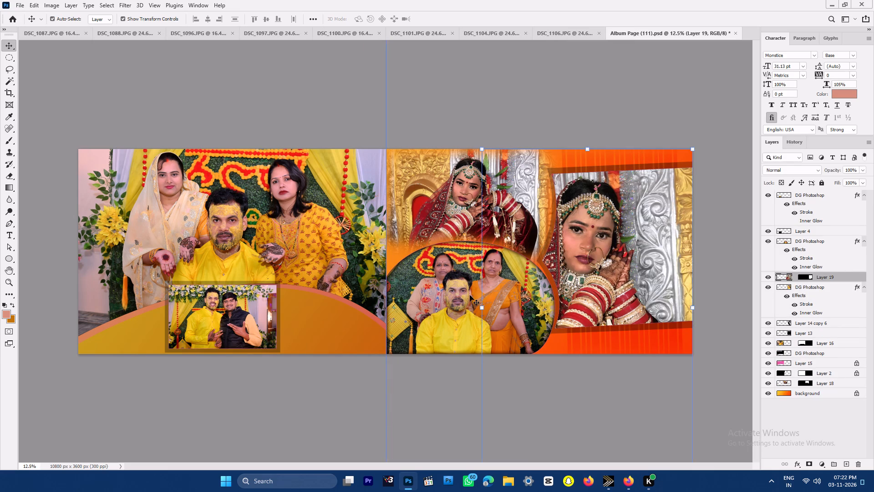
left_click_drag(479, 304, 541, 282)
left_click_drag(593, 278, 596, 239)
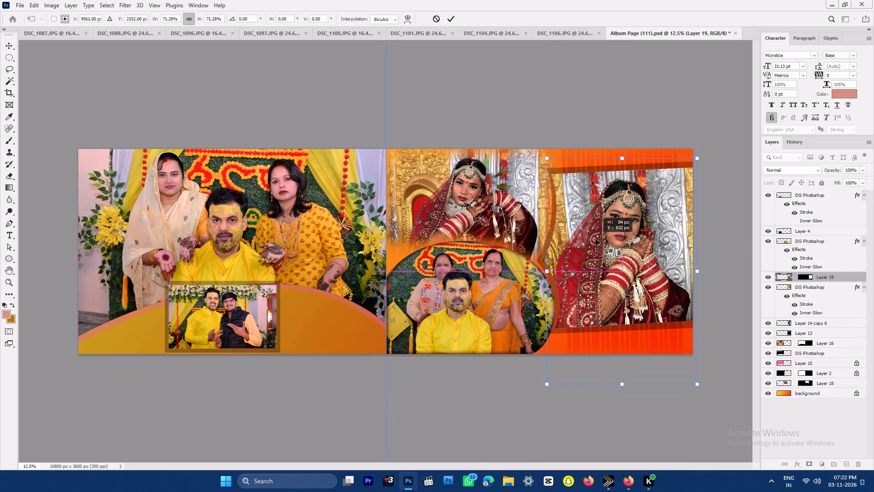
left_click_drag(596, 239, 596, 238)
key("Up")
key("Up")
key("Up")
key("Up")
key("Up")
key("Up")
key("Return")
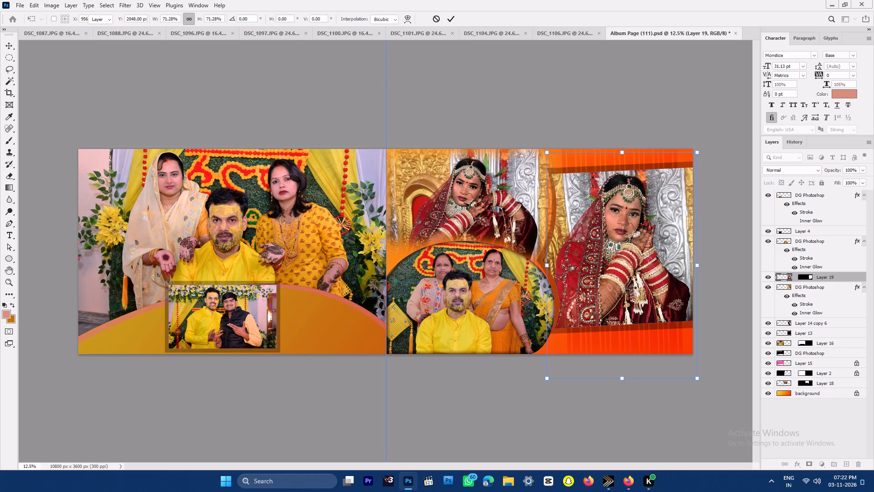
key("ctrl+e")
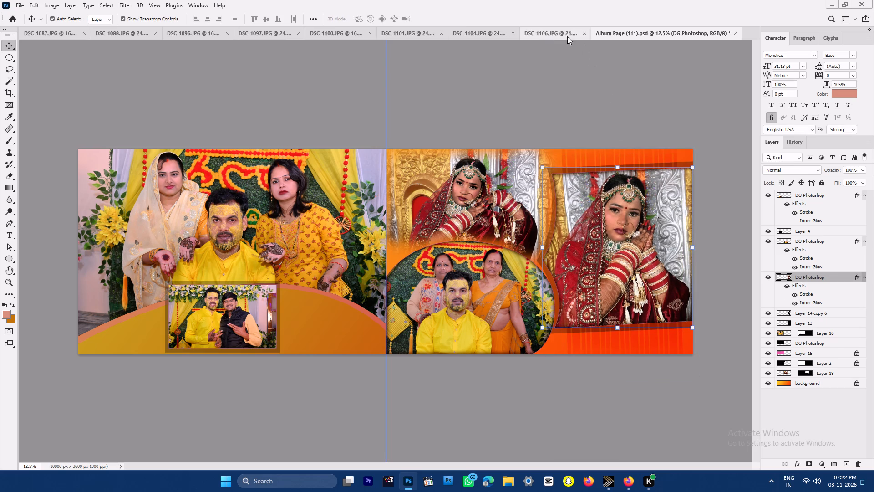
Cut the entire couple photo from DSC_1106.JPG and close that file without saving.
left_click(542, 36)
left_click(518, 174)
key("ctrl+a")
key("ctrl+x")
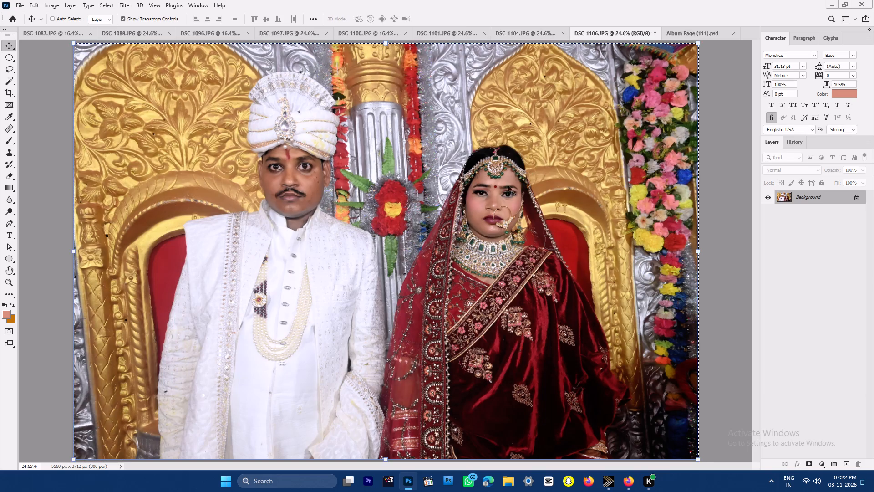
key("ctrl+w")
left_click(435, 176)
Paste the couple photo into the arched frame, scale it down to fit the arch, and merge it with the frame layer.
key("v")
left_click(435, 304)
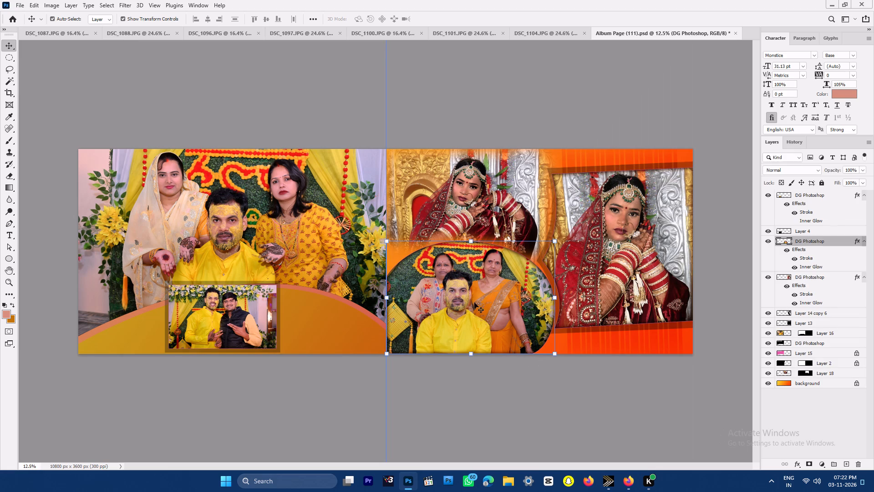
left_click(785, 240, "ctrl")
key("ctrl+alt+shift+v")
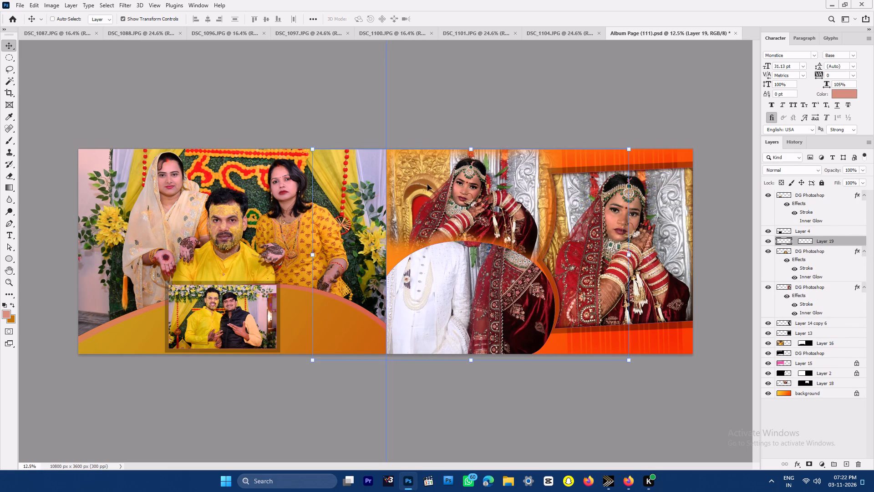
left_click_drag(469, 150, 473, 245)
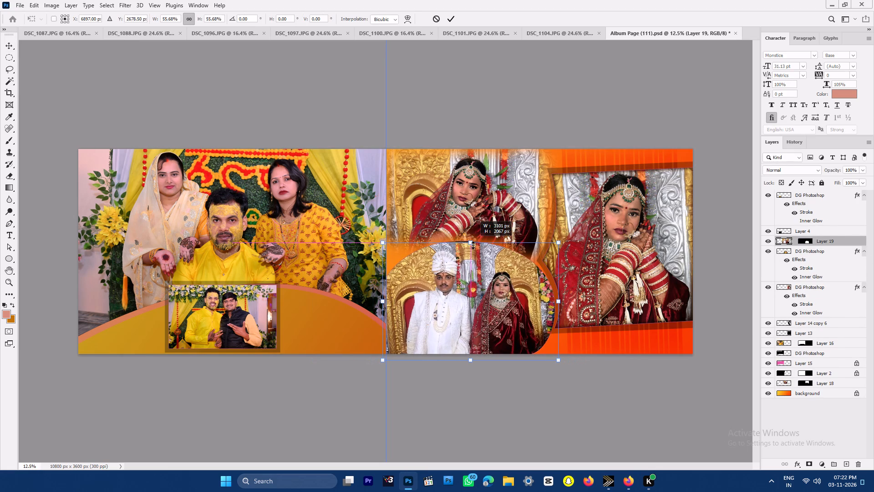
left_click_drag(473, 245, 473, 241)
key("Return")
key("ctrl+e")
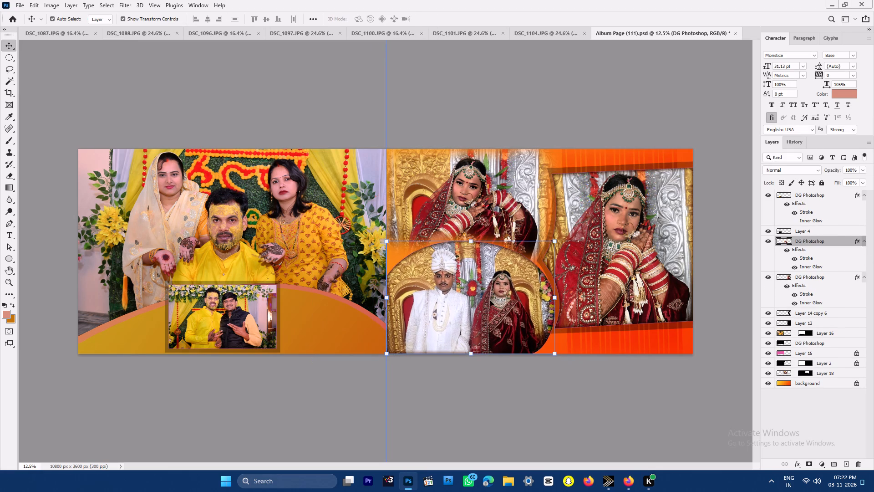
Cut the entire couple photo from DSC_1104.JPG and close that file without saving.
left_click(540, 30)
left_click(424, 179)
key("ctrl+a")
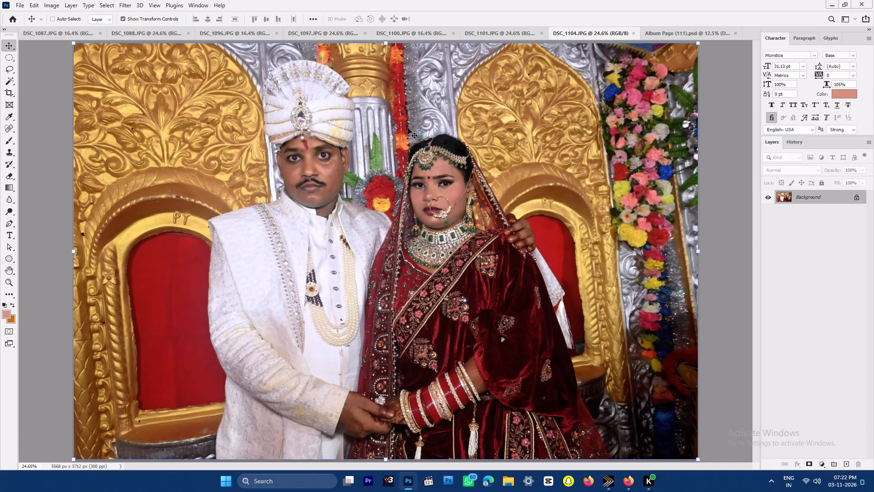
key("ctrl+x")
key("ctrl+w")
left_click(435, 177)
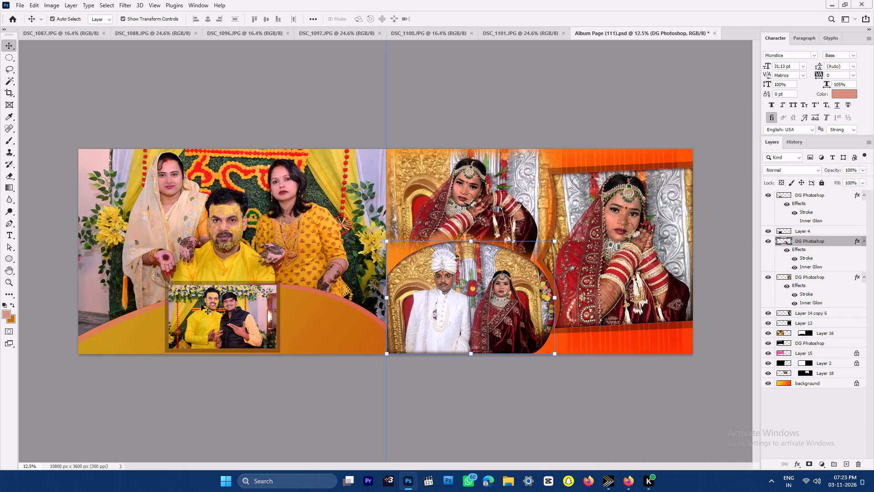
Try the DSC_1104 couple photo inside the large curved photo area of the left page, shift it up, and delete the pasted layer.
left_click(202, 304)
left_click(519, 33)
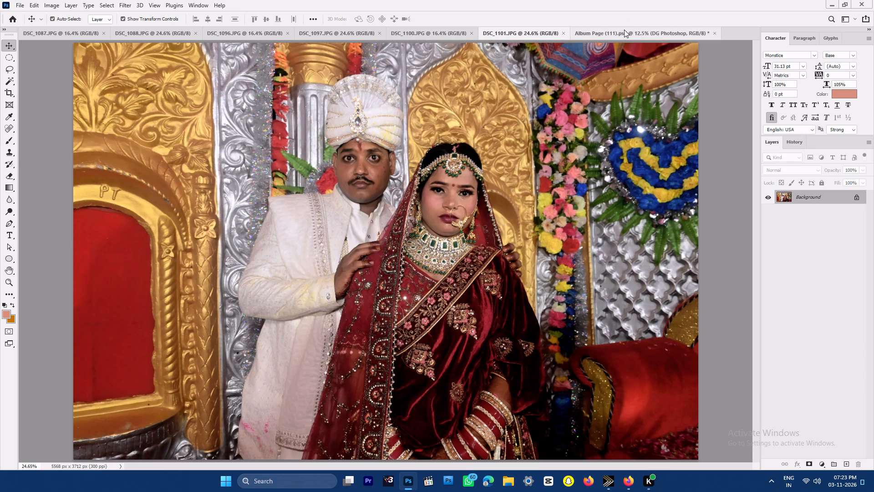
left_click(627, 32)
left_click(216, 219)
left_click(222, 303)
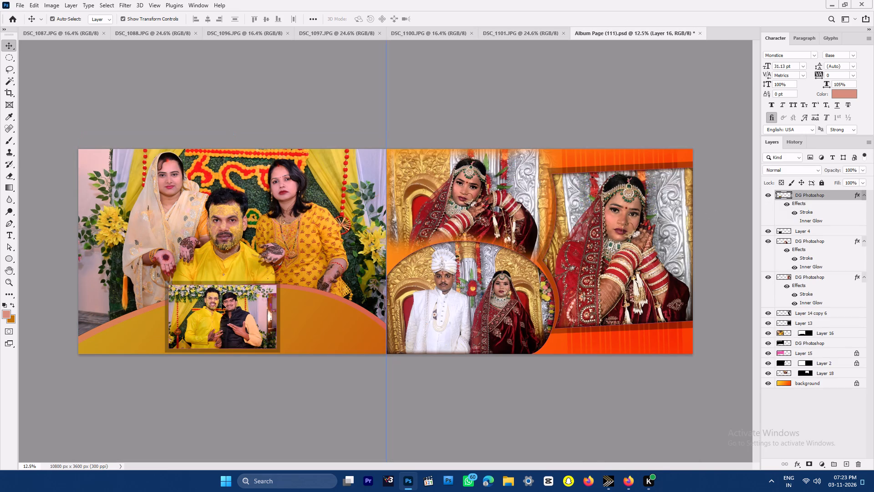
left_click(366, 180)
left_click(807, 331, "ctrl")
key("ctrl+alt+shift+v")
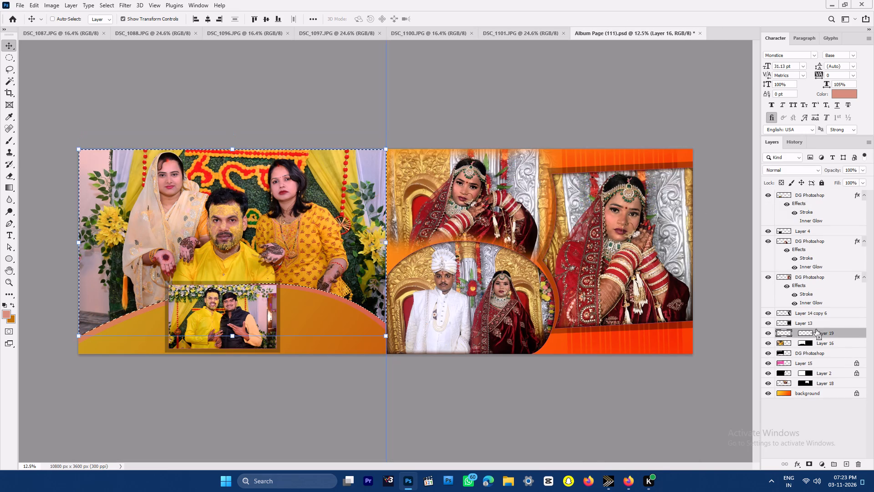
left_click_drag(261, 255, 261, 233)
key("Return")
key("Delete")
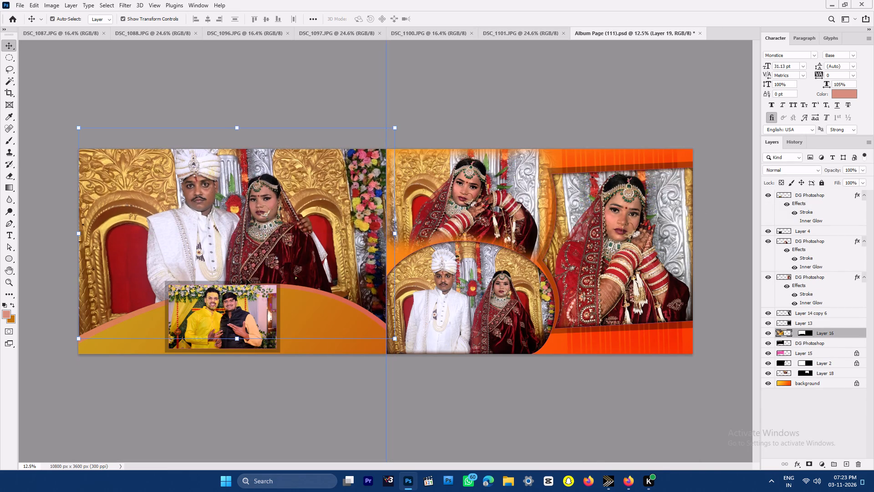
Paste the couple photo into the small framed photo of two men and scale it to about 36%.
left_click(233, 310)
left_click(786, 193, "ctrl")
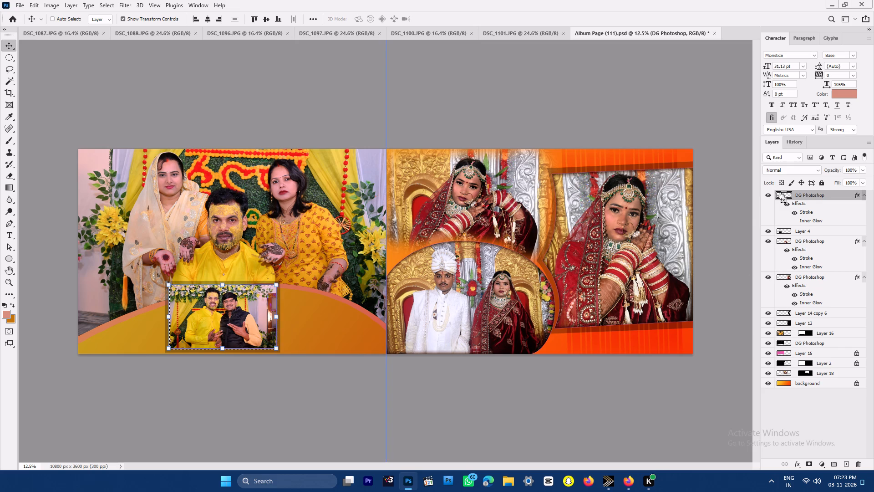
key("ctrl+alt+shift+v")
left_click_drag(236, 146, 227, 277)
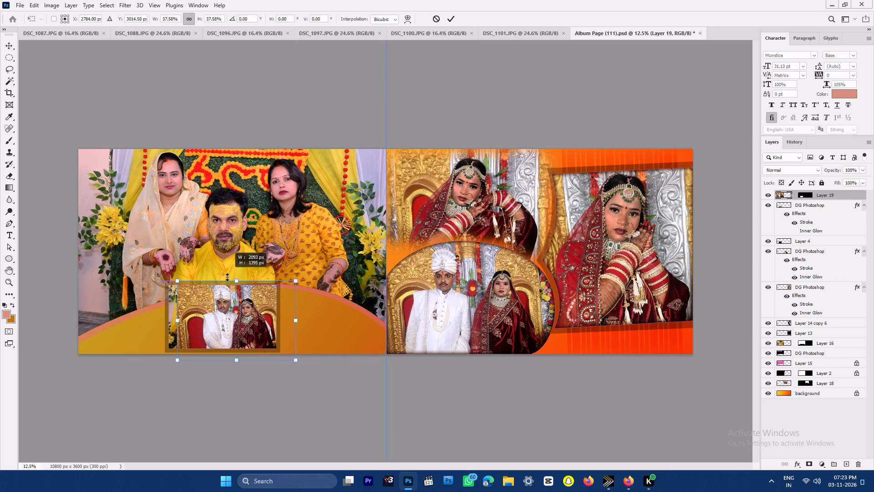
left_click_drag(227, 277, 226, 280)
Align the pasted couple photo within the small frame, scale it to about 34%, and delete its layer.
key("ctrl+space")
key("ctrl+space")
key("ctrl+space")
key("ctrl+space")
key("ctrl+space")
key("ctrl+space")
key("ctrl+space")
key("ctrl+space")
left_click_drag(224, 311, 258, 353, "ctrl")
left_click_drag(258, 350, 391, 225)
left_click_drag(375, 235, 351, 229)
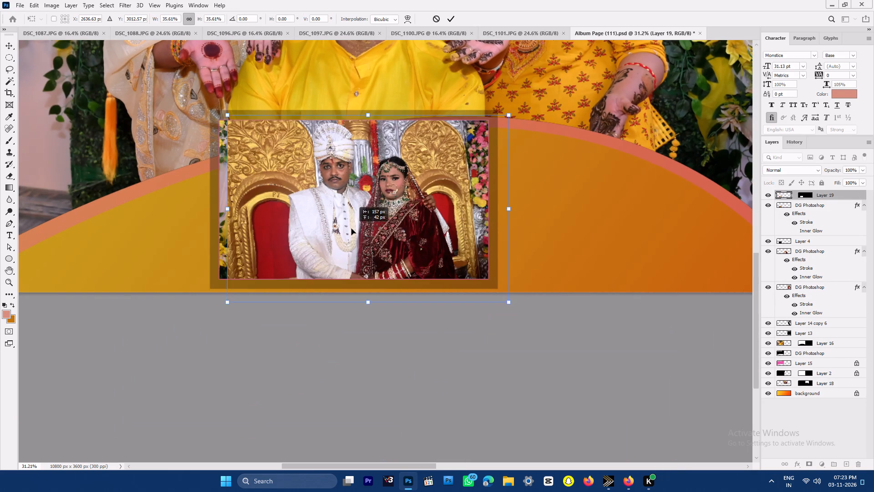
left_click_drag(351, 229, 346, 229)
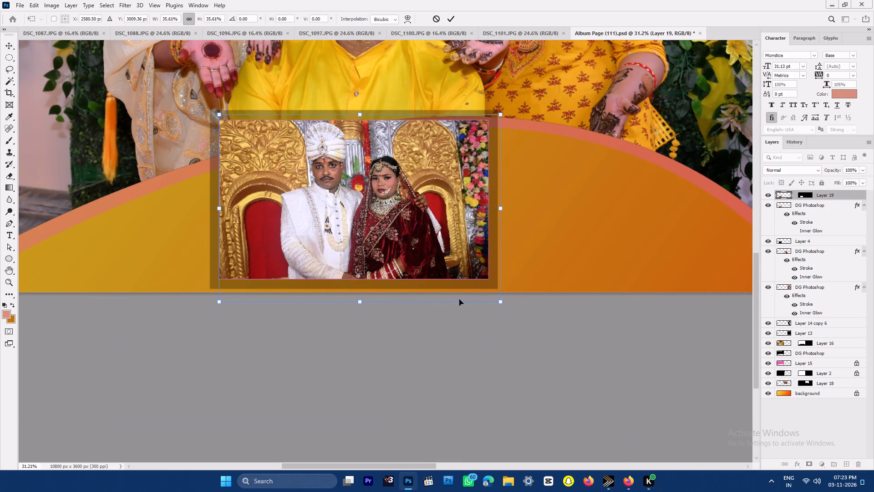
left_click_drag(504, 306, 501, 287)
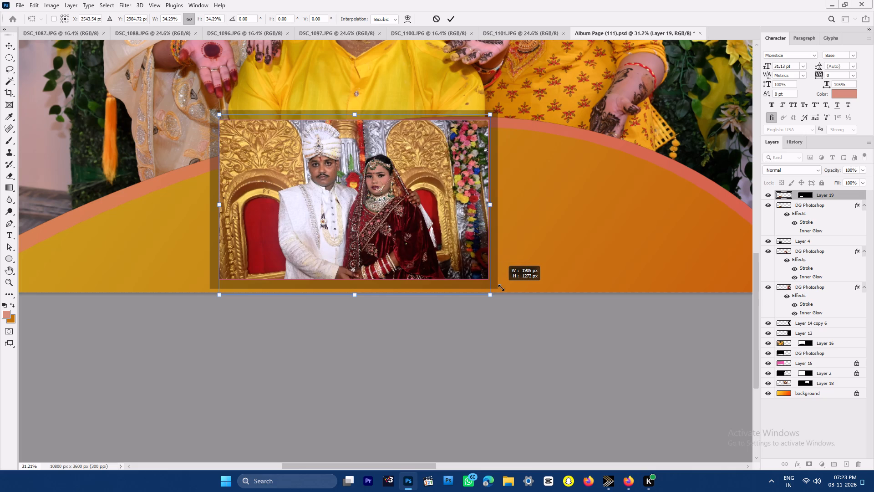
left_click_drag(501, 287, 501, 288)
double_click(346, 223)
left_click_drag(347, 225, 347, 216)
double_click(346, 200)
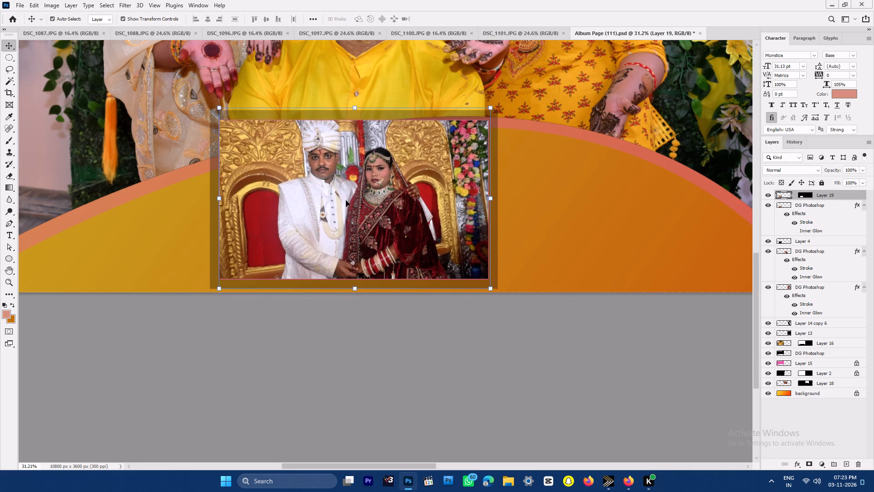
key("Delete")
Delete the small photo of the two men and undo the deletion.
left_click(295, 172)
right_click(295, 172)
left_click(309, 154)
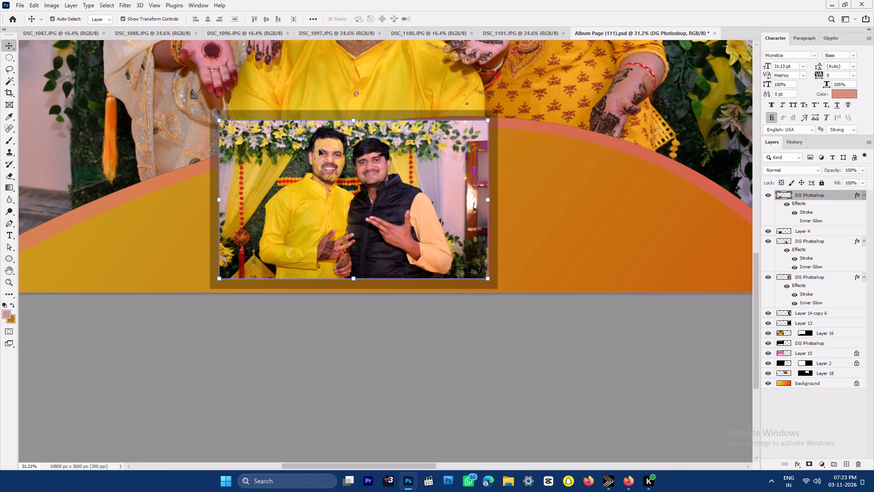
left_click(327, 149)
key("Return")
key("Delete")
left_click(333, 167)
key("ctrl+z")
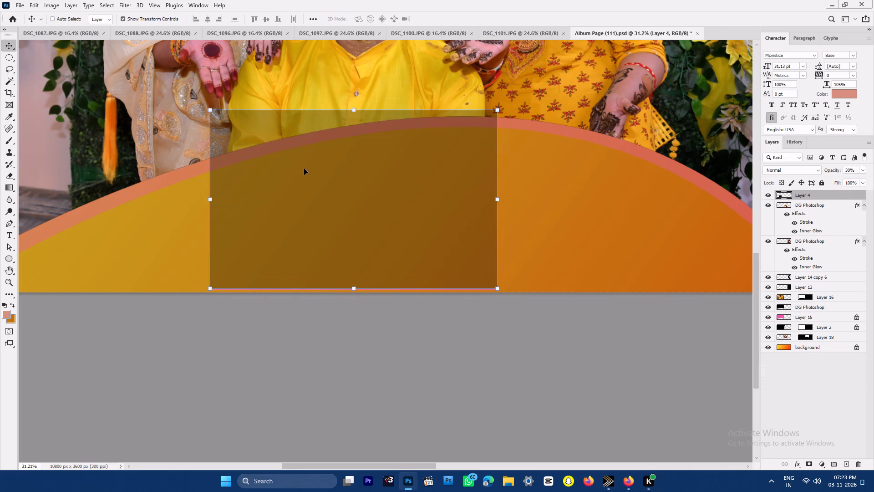
Stretch the upper edge of the dark translucent backing (Layer 4) behind the small photo upward.
right_click(315, 159)
left_click(343, 174)
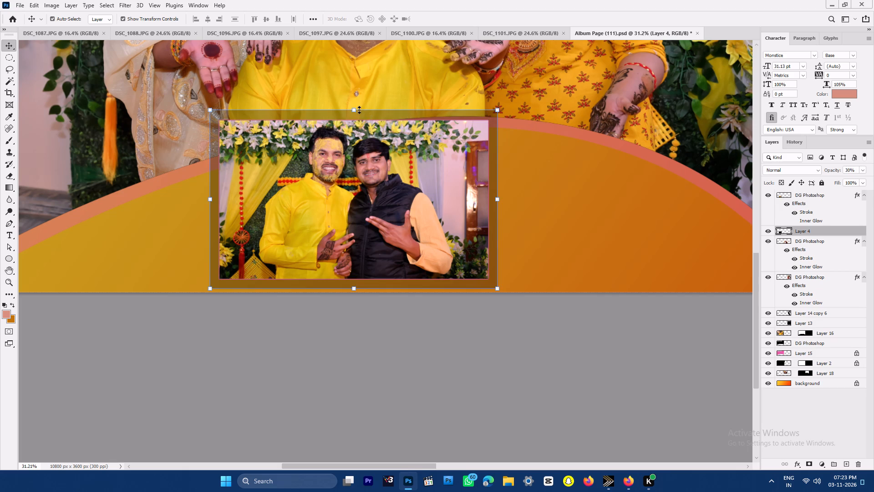
left_click_drag(359, 110, 361, 94, "shift")
key("Return")
Stretch the small photo of the two men upward to about 113% height within the taller backing.
left_click(354, 159)
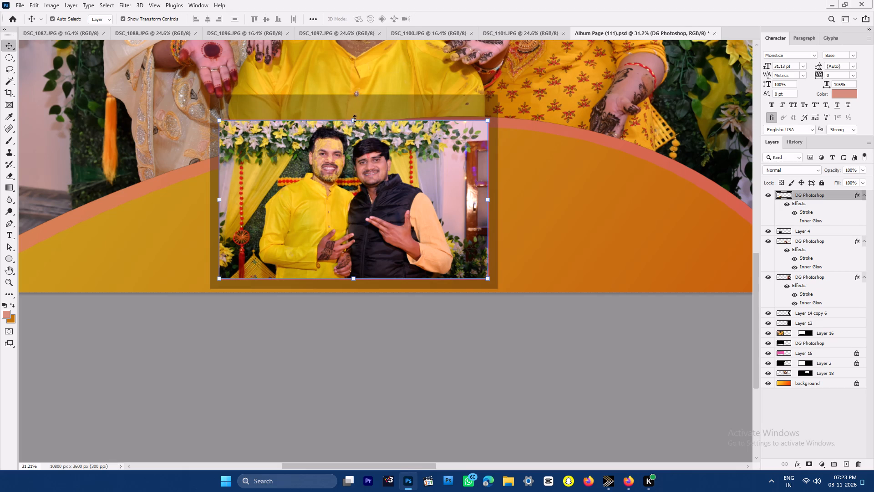
left_click_drag(356, 122, 357, 104, "shift")
left_click(353, 280, "shift")
key("Return")
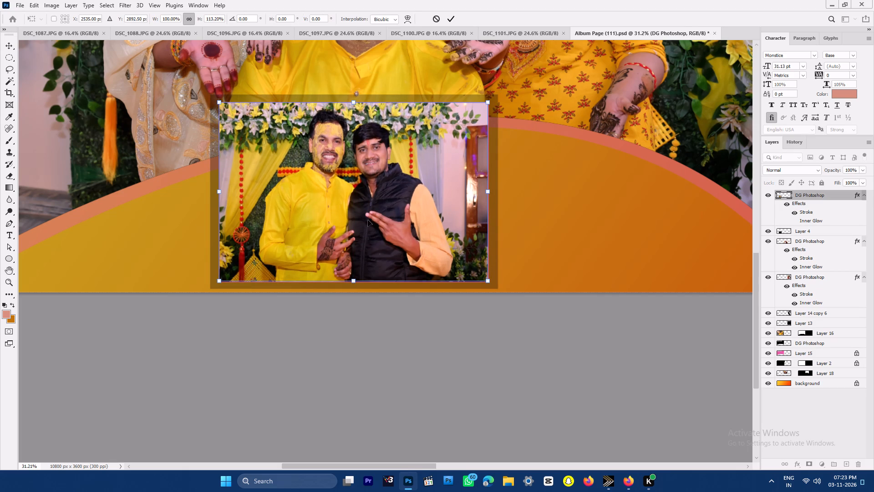
Paste the couple photo inside the small two-men frame, shrink and position it to show both people, and merge it into the frame's photo layer.
left_click(786, 194, "ctrl")
key("ctrl+alt+shift+v")
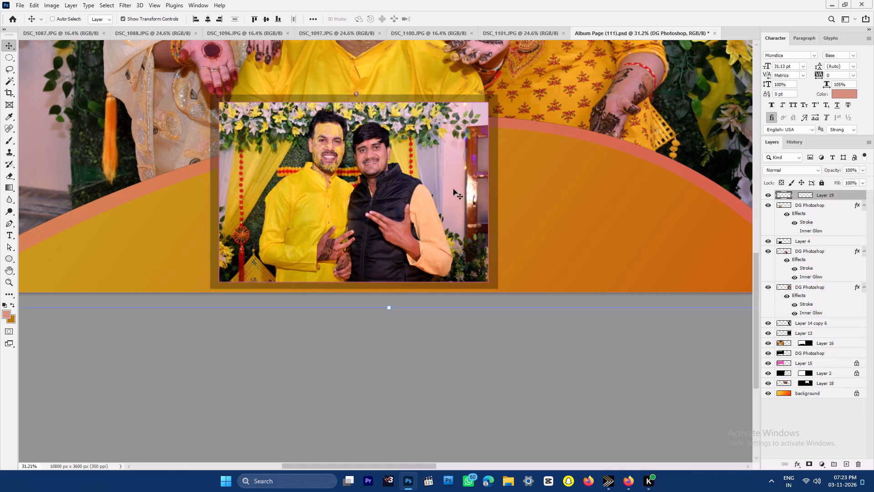
left_click_drag(388, 308, 391, 201, "alt")
left_click_drag(399, 135, 395, 145)
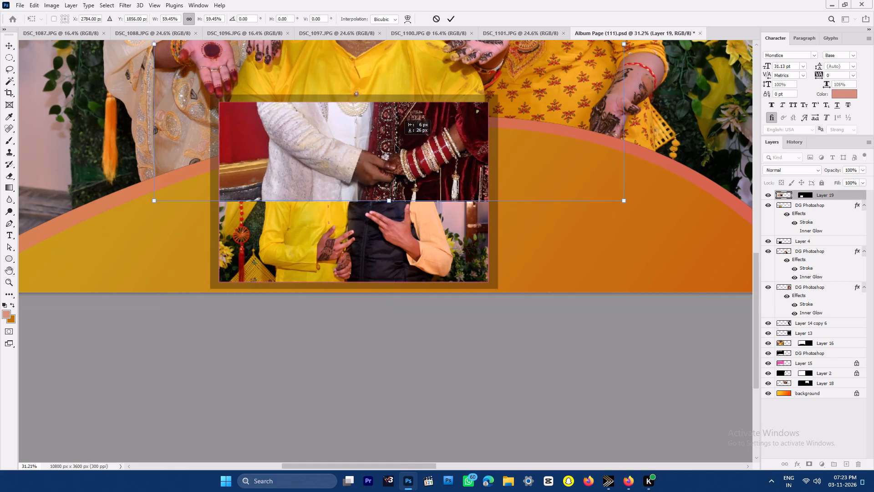
left_click_drag(395, 145, 365, 214)
key("space")
left_click_drag(411, 218, 396, 200, "ctrl")
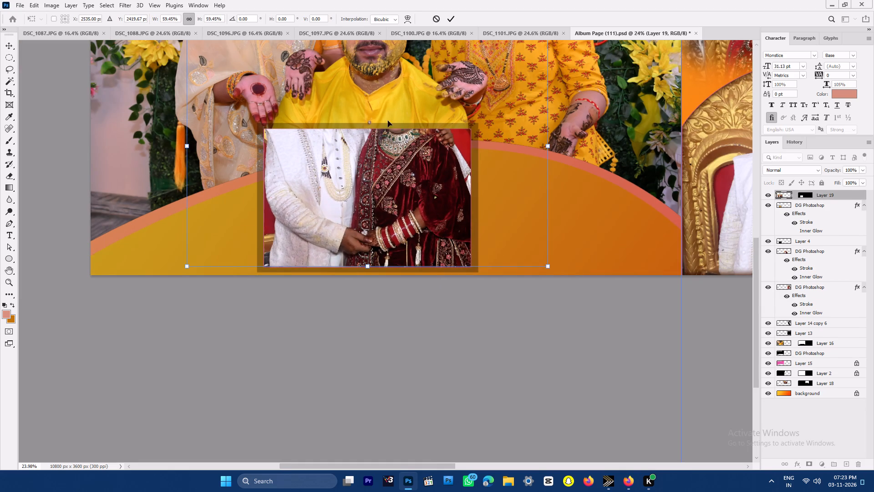
key("space")
left_click_drag(377, 107, 374, 199)
left_click_drag(366, 116, 364, 221)
double_click(372, 271)
key("ctrl+e")
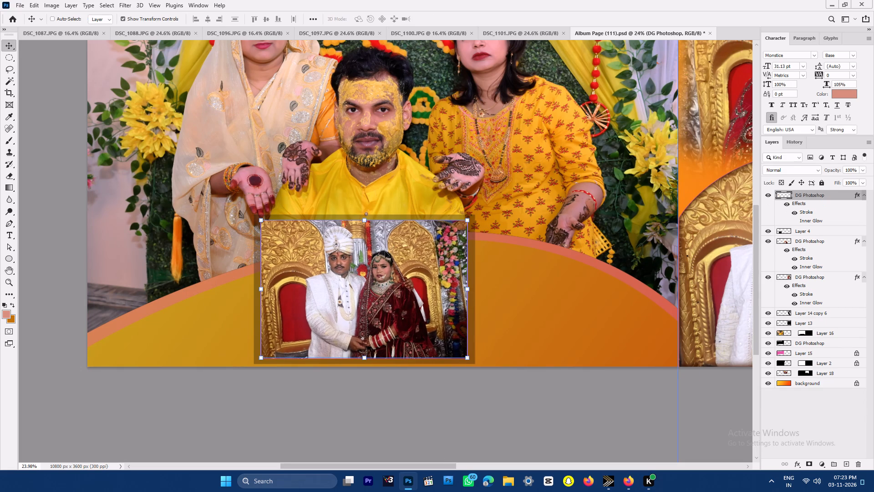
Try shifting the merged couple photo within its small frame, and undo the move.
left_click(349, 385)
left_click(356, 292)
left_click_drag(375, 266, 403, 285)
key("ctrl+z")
Look through the open source photos DSC_1101, DSC_1100 and DSC_1096, ending on DSC_1101.
key("ctrl+space")
left_click_drag(431, 257, 402, 197, "ctrl")
left_click(525, 29)
key("ctrl+0")
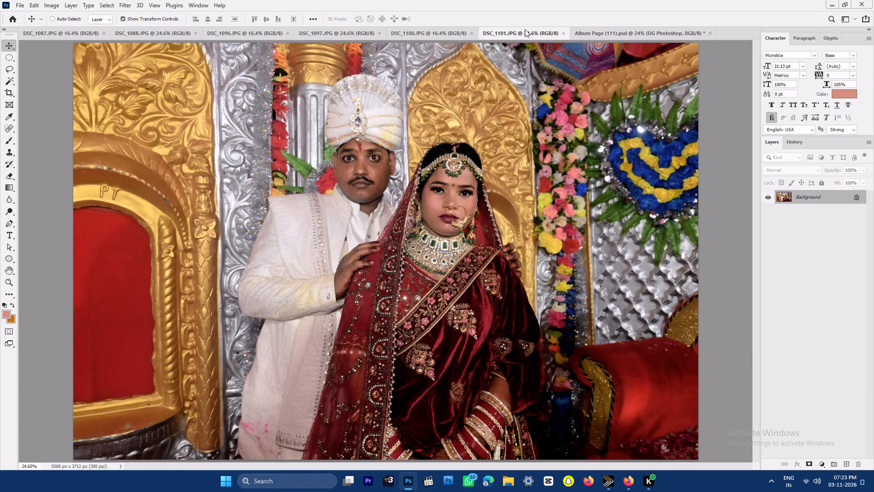
left_click(413, 34)
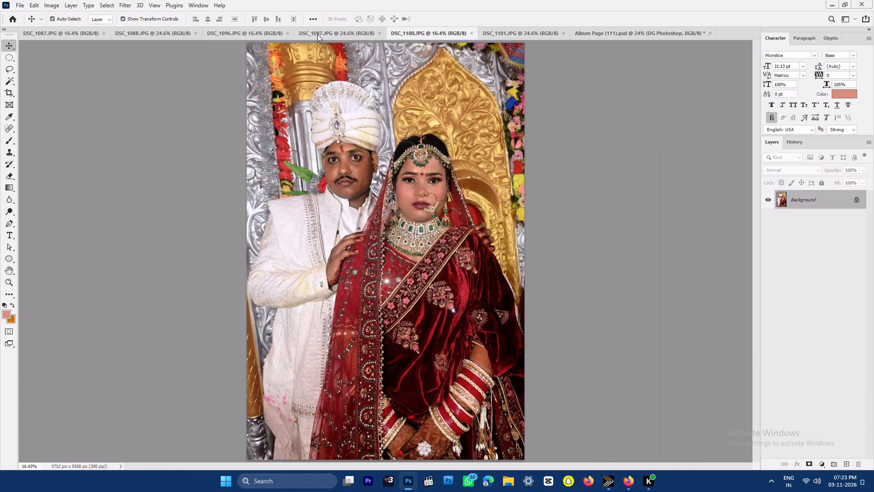
left_click(234, 31)
left_click(504, 36)
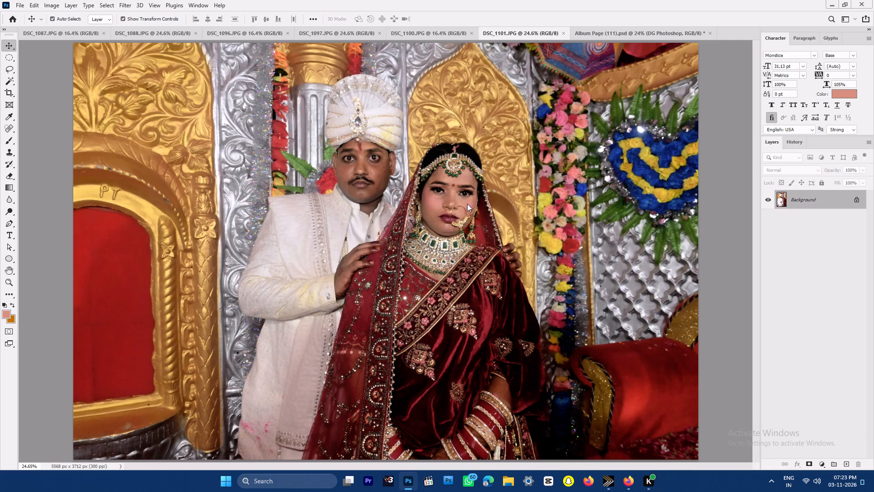
Apply a Levels adjustment to the DSC_1101 couple photo, fine-tuning the white input level.
key("ctrl+space")
left_click_drag(431, 210, 425, 205, "ctrl")
key("ctrl+l")
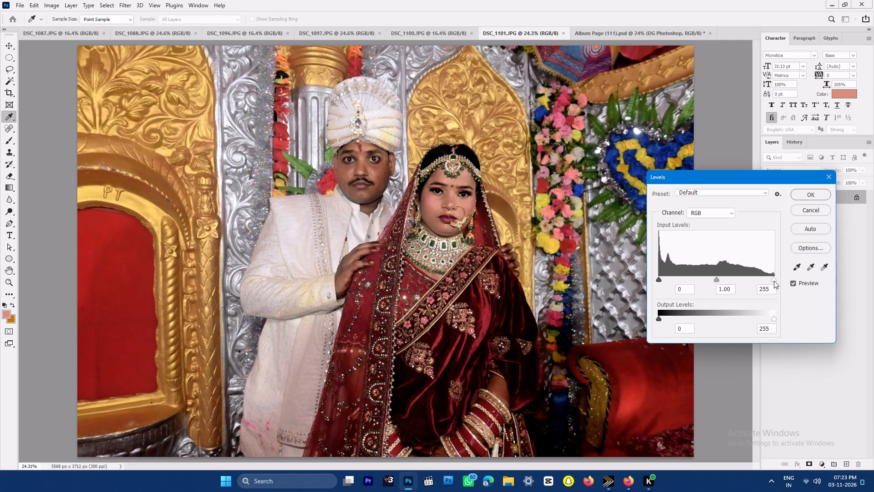
left_click(771, 278)
key("Up")
key("Up")
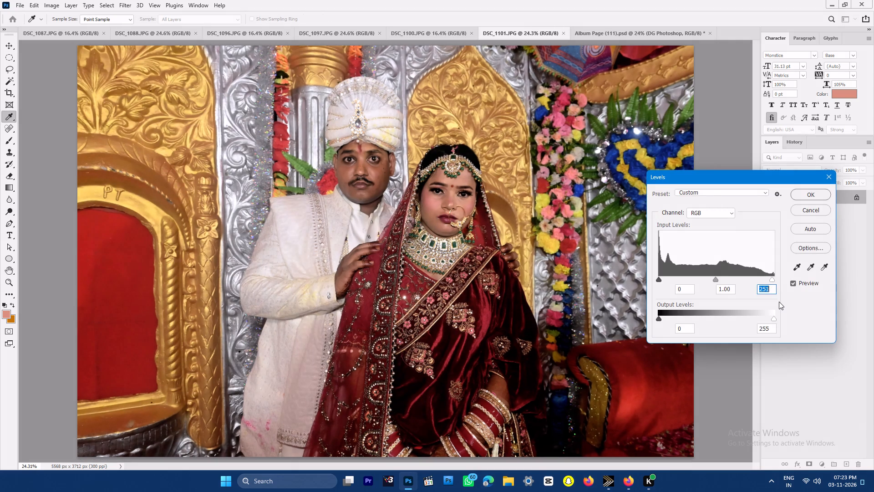
key("Up")
key("Up")
key("Up")
key("Up")
key("Up")
key("Up")
key("Up")
key("Up")
key("Return")
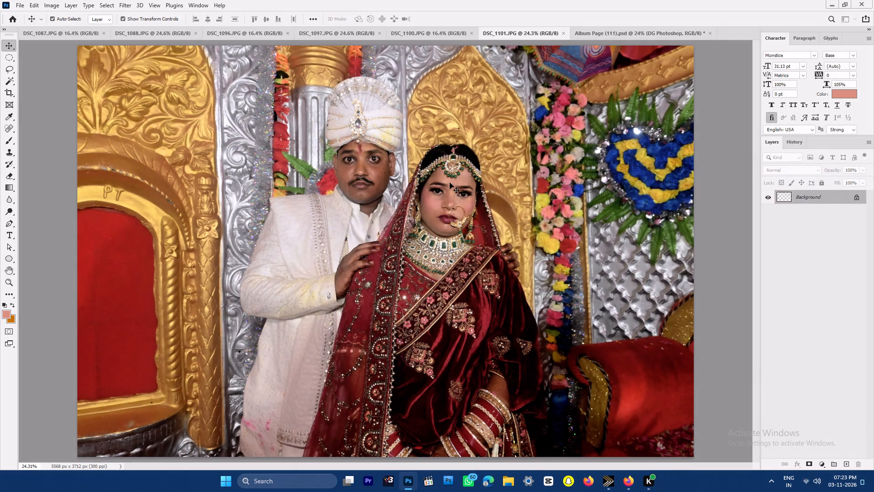
Apply Color Balance to the photo's highlights with red at +2 and blue at +4, keeping the midtone red at 0.
left_click(450, 183)
key("ctrl+b")
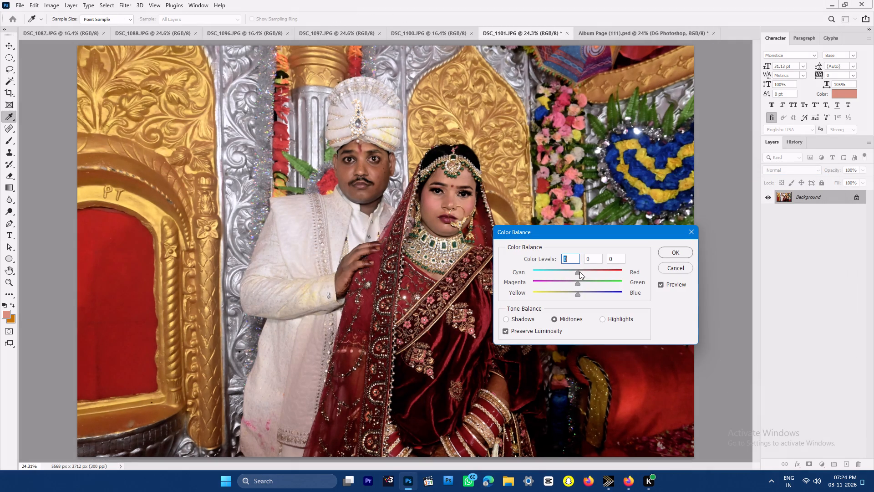
left_click(583, 271)
key("0")
left_click(616, 318)
left_click_drag(578, 294, 582, 295)
key("0")
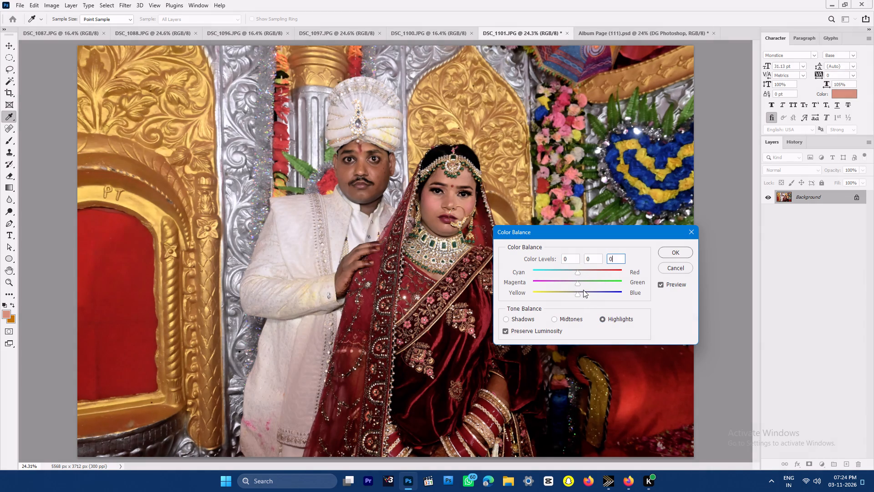
key("Up")
key("Up")
key("Up")
key("Up")
left_click(578, 273)
key("0")
key("Up")
key("Up")
key("Return")
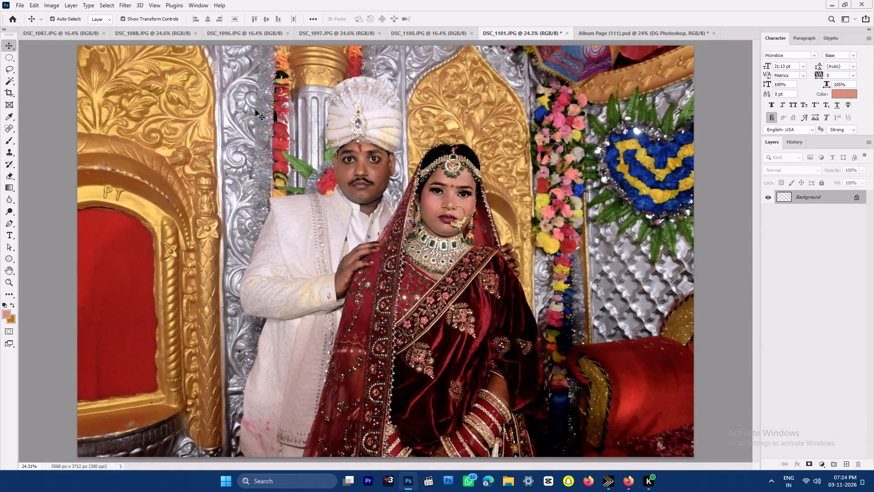
Select the groom's side of the photo with a 66 px feathered ellipse, subtracting the areas over the bride and her veil.
key("m")
left_click_drag(188, 53, 452, 453)
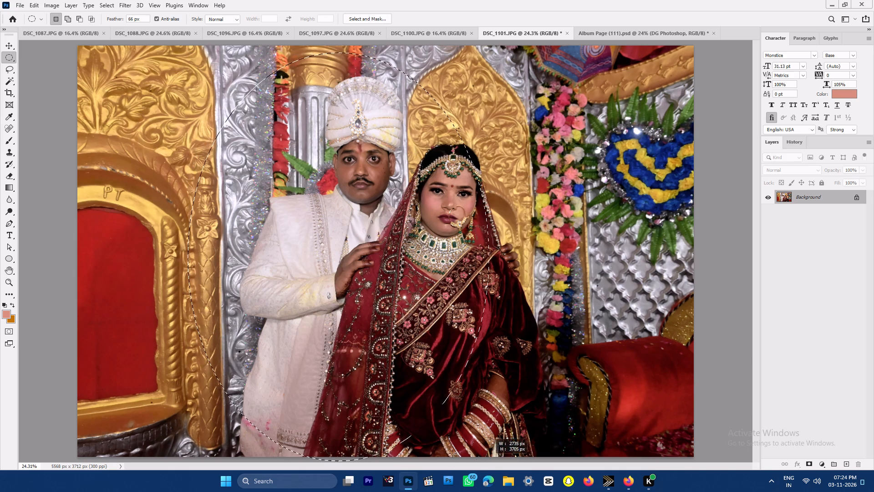
left_click_drag(452, 453, 546, 470)
left_click_drag(472, 300, 407, 297)
left_click_drag(549, 108, 385, 367, "alt")
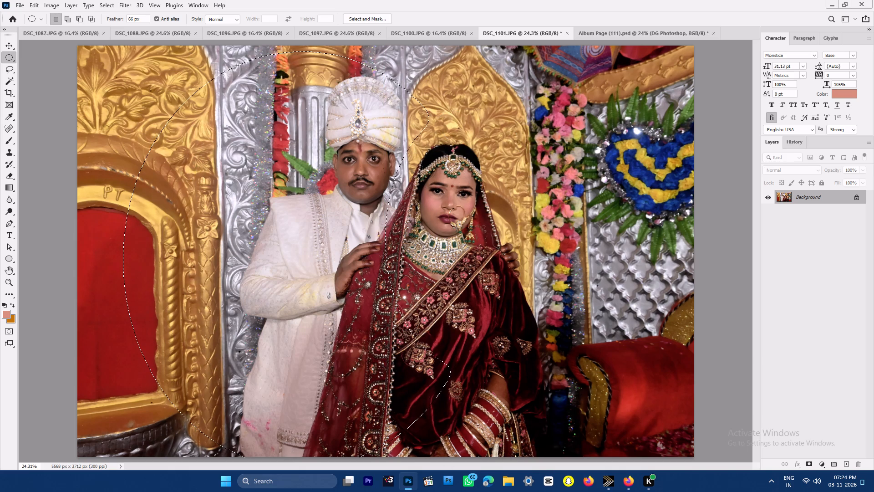
left_click_drag(497, 202, 361, 453, "alt")
left_click_drag(462, 356, 402, 395, "alt")
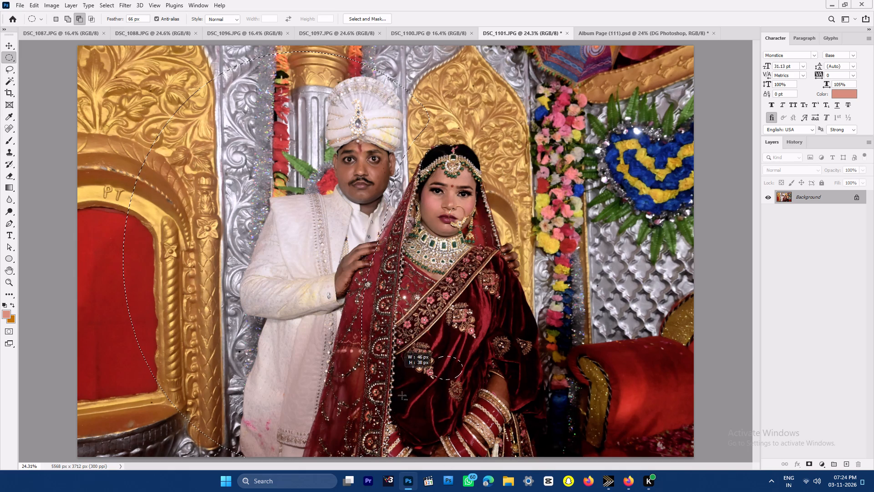
left_click_drag(402, 395, 328, 457, "alt")
left_click_drag(395, 374, 330, 468, "alt")
left_click_drag(403, 329, 356, 400, "alt")
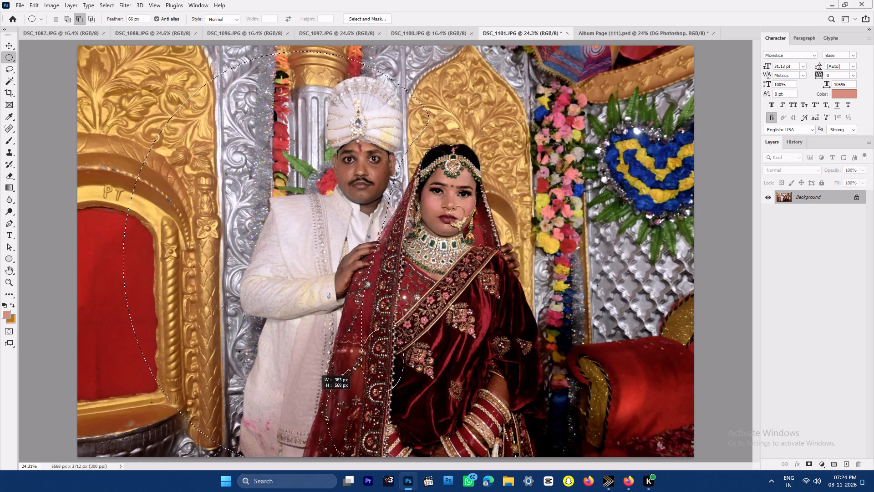
left_click_drag(356, 400, 355, 400, "alt")
Brighten the selected groom area in Camera Raw with Whites +24 and Highlights +20, and clear the selection.
key("ctrl+shift+a")
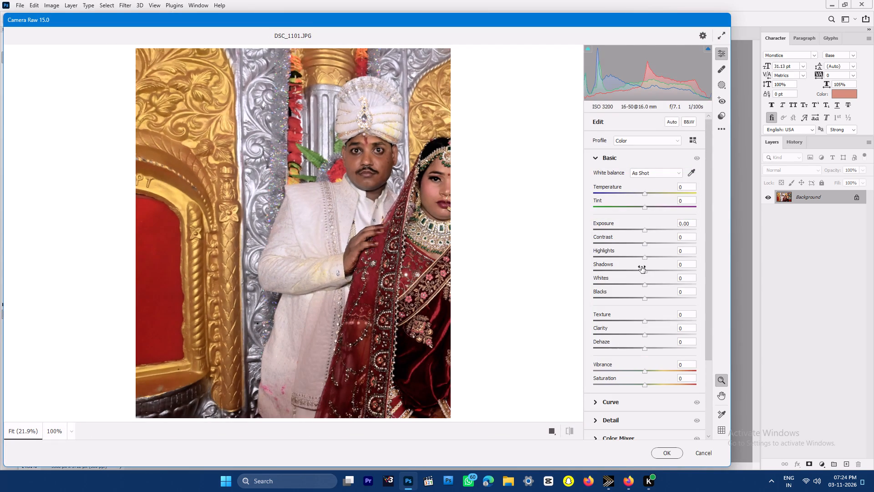
left_click_drag(638, 280, 650, 280)
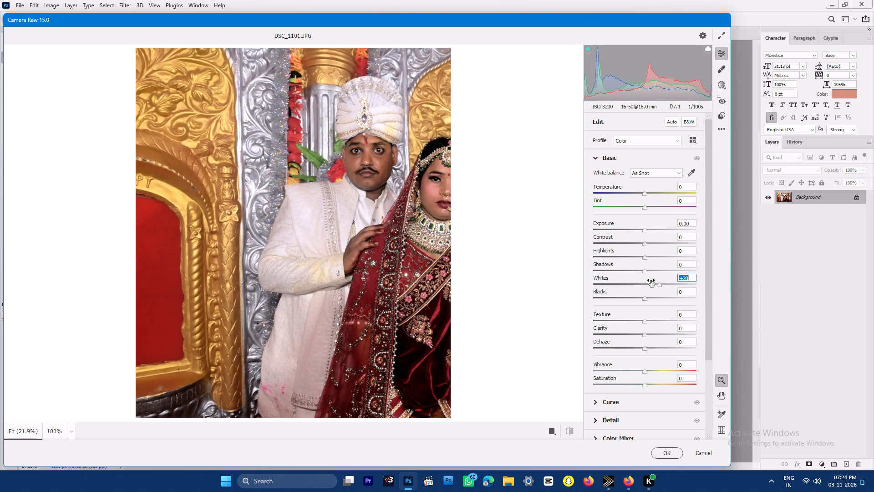
left_click_drag(650, 280, 649, 282)
left_click_drag(640, 252, 667, 255)
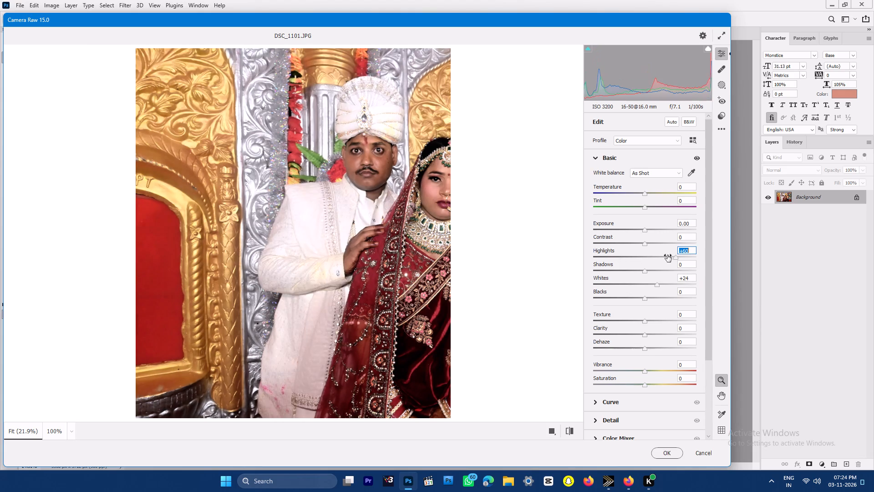
left_click_drag(667, 255, 649, 255)
key("Return")
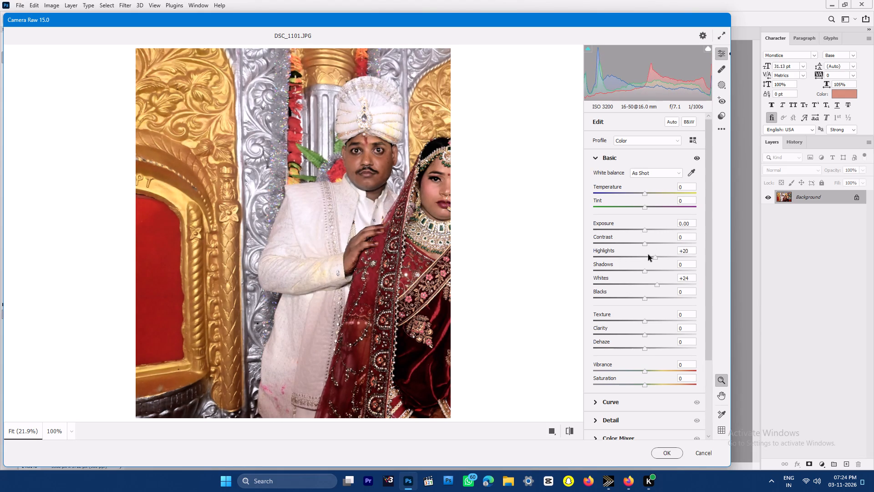
key("Return")
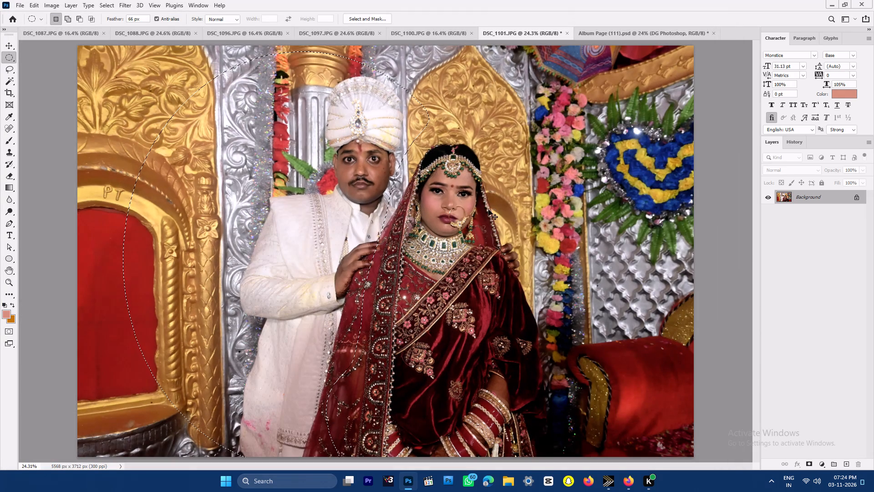
key("ctrl+d")
Save the retouched DSC_1101 photo.
key("ctrl+space")
left_click_drag(579, 247, 563, 231, "ctrl")
key("ctrl+s")
Select the bride's face with a feathered ellipse, apply Curves with its upper point nudged upward, and clear the selection.
key("ctrl+space")
key("ctrl+space")
key("ctrl+space")
key("ctrl+space")
key("ctrl+space")
key("ctrl+space")
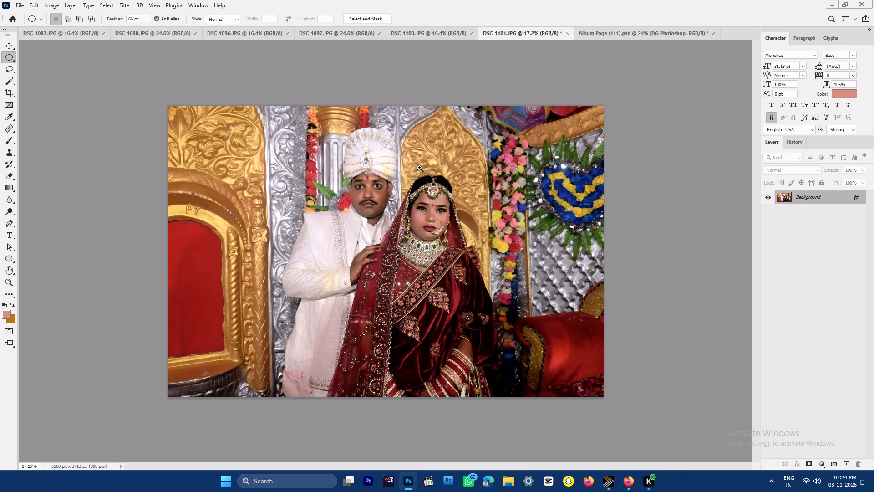
left_click_drag(419, 168, 451, 235, "ctrl")
key("ctrl+space")
key("ctrl+space")
key("ctrl+space")
key("ctrl+space")
key("ctrl+space")
left_click_drag(457, 291, 447, 275, "ctrl")
key("v")
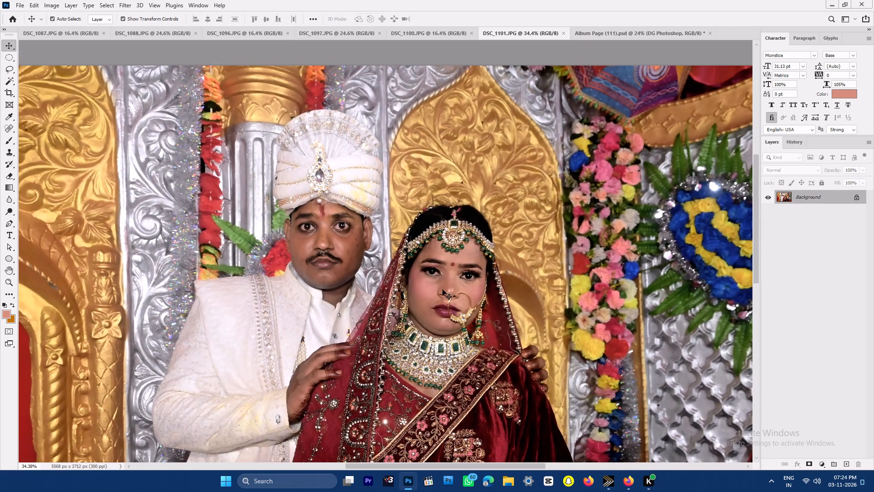
double_click(442, 290)
key("m")
key("m")
left_click_drag(427, 235, 499, 328)
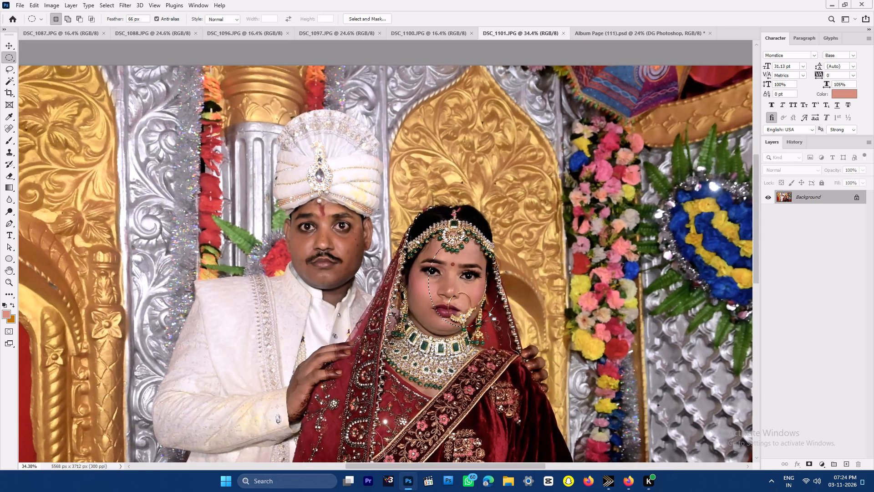
key("ctrl+alt+m")
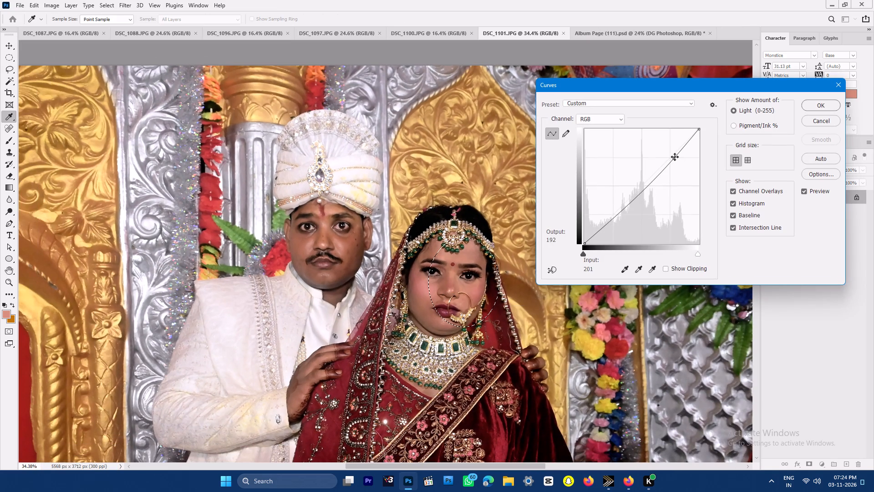
left_click(675, 157)
key("Up")
key("Up")
key("Up")
key("Return")
key("ctrl+d")
Select the shaded side of the groom's face with a feathered ellipse, lighten its shadows by about 30% with Shadows/Highlights, and deselect.
key("ctrl+space")
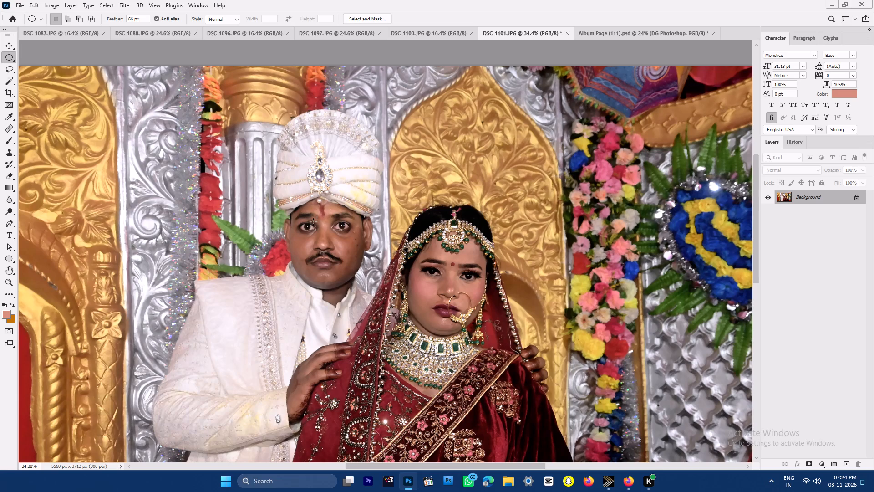
left_click_drag(319, 190, 380, 302)
key("alt+i")
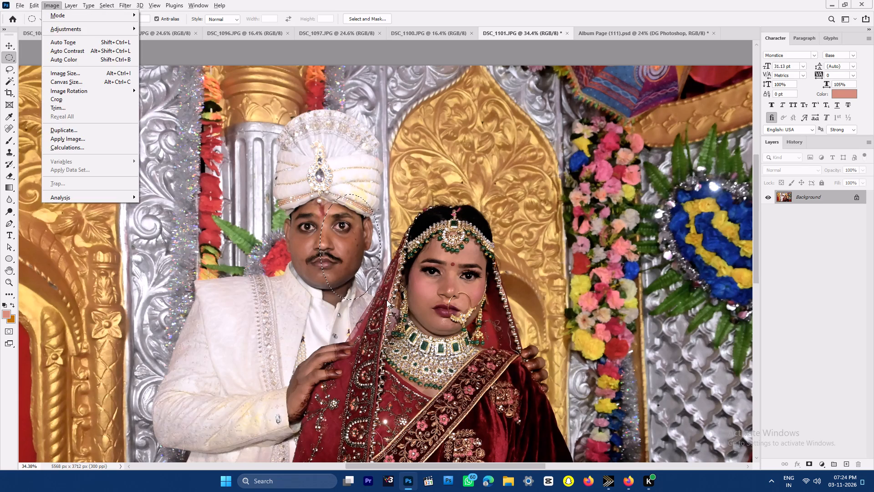
type("aw")
double_click(730, 305)
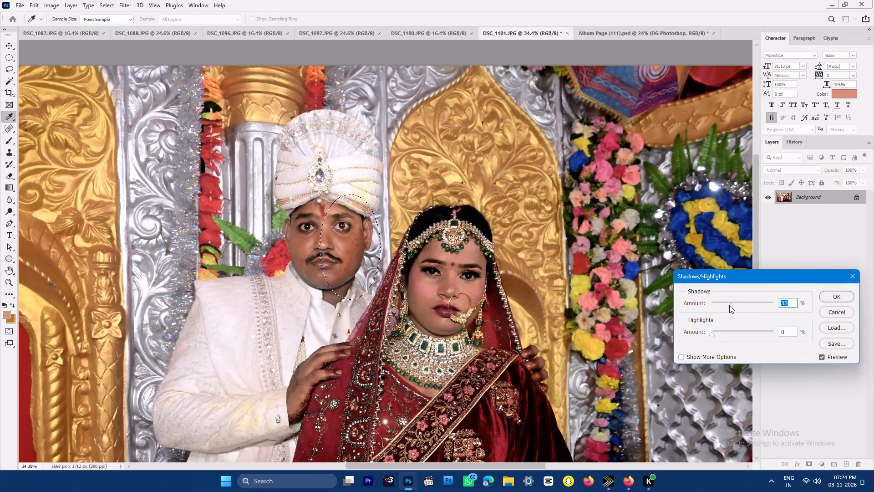
key("Return")
key("ctrl+d")
Sample the groom's skin tone and brush it over the cheek area beneath his eye at 55% opacity and flow.
key("ctrl+space")
left_click_drag(462, 276, 474, 311, "ctrl")
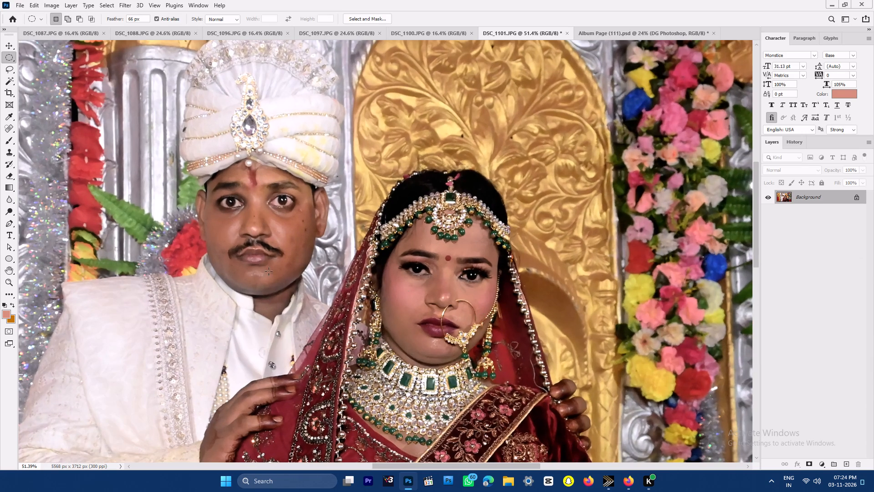
key("b")
left_click(222, 223, "alt")
left_click_drag(227, 229, 230, 239)
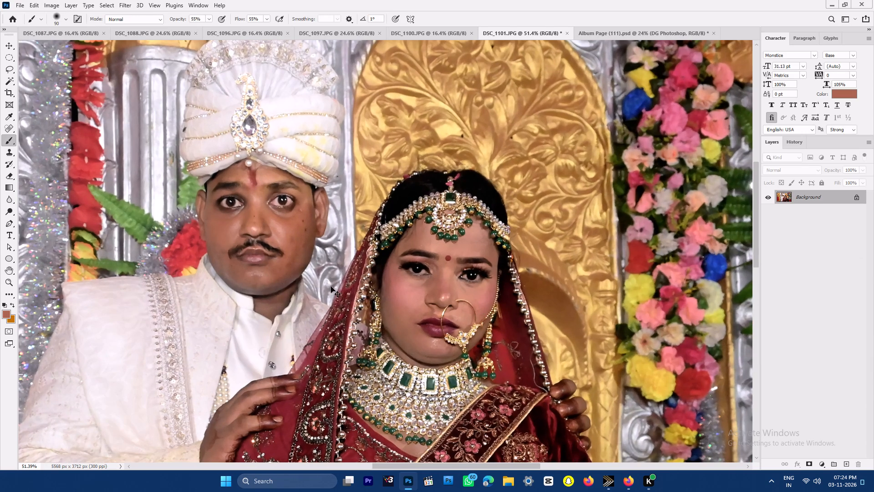
Save the face retouching in DSC_1101.
key("ctrl+s")
key("ctrl+0")
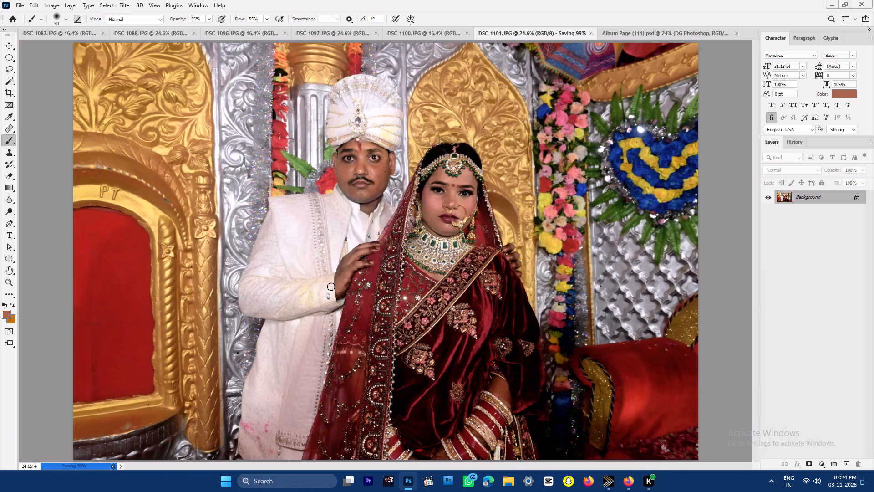
Cut the whole photo out of DSC_1101 and close the file without saving the change.
key("ctrl+a")
key("ctrl+x")
key("ctrl+w")
left_click(447, 179)
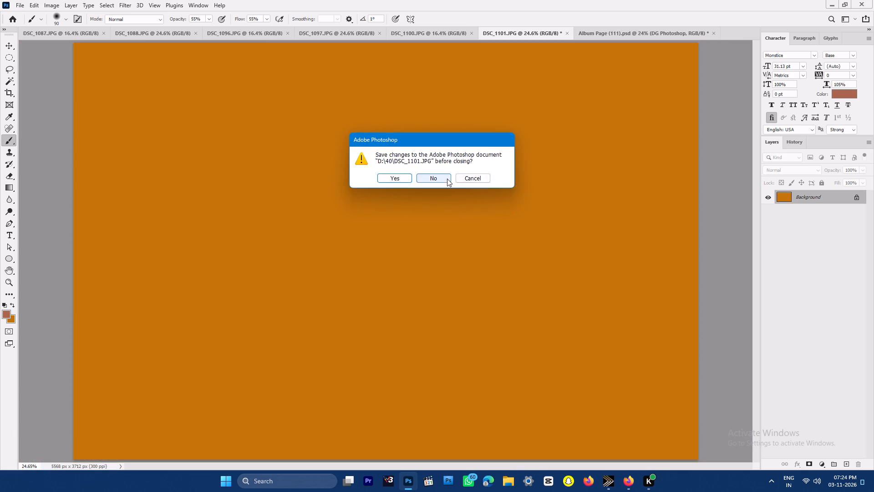
Paste the cut couple photo above Layer 16 in Album Page (111).psd, masked to Layer 16's outline.
key("v")
left_click(514, 31)
left_click(363, 176)
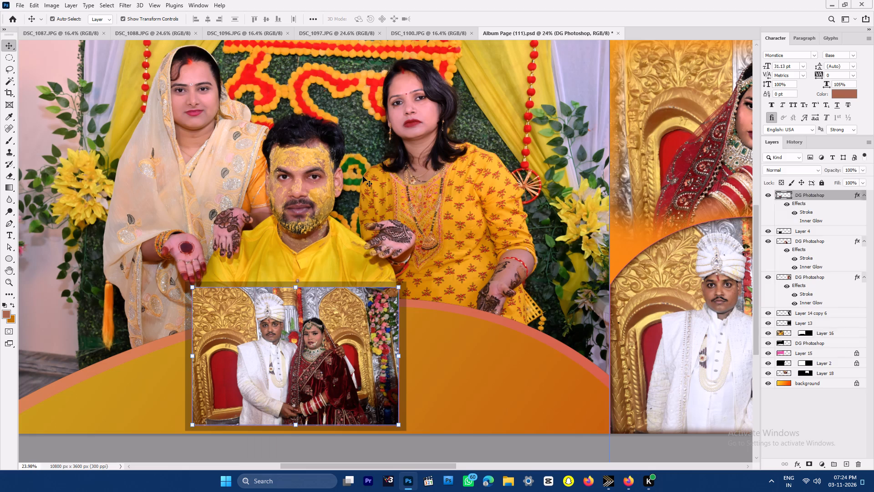
key("space")
left_click_drag(487, 242, 461, 220, "ctrl")
left_click(803, 332, "ctrl")
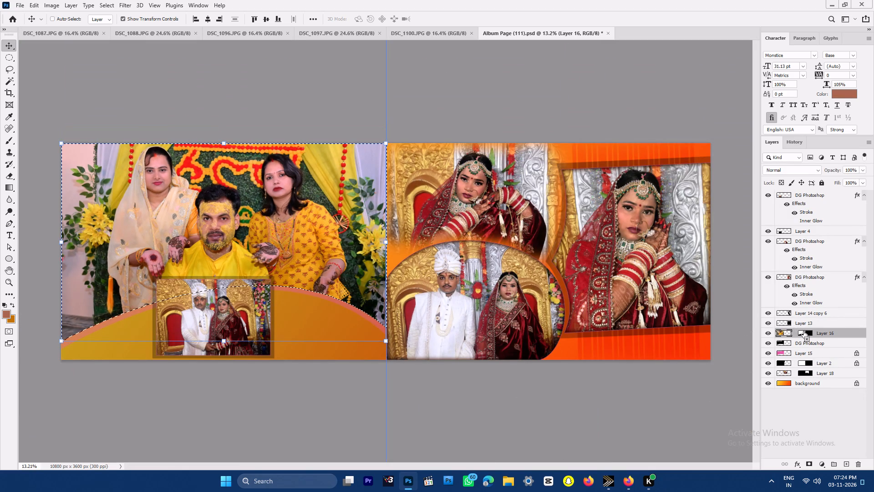
key("ctrl+alt+shift+v")
Scale the pasted couple photo to about 97% so it fits the left page width, and shift it upward.
left_click(227, 366)
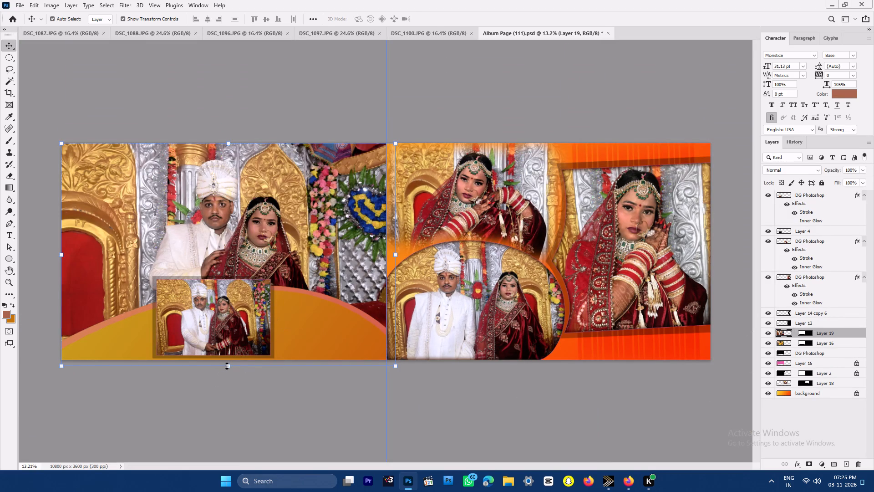
left_click_drag(400, 369, 395, 353)
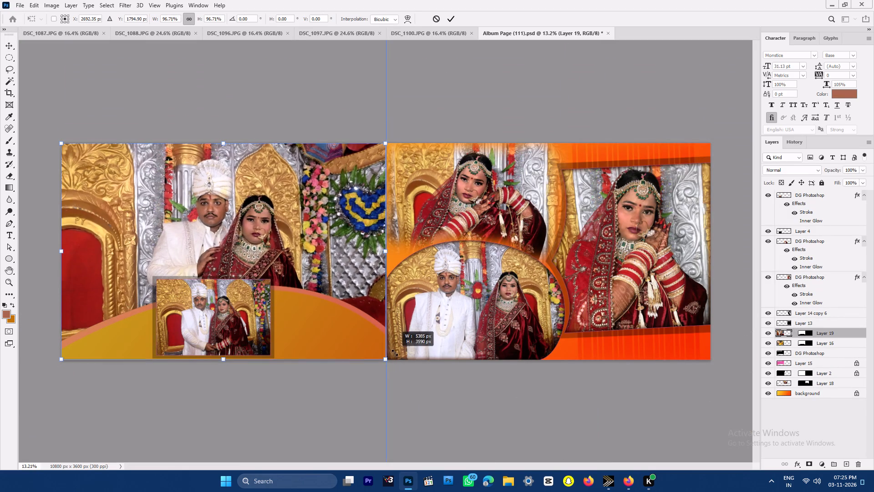
left_click_drag(395, 353, 397, 354)
left_click_drag(263, 241, 263, 228)
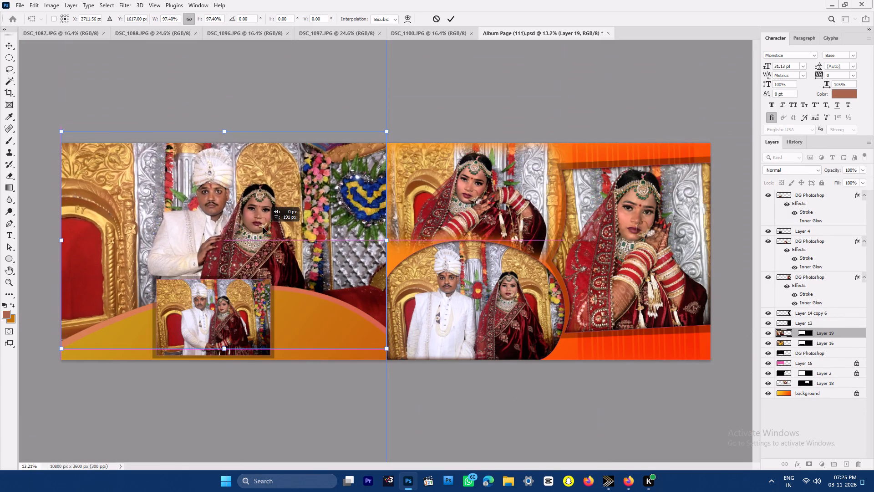
left_click_drag(263, 228, 263, 226)
key("Return")
key("Return")
key("Return")
key("Return")
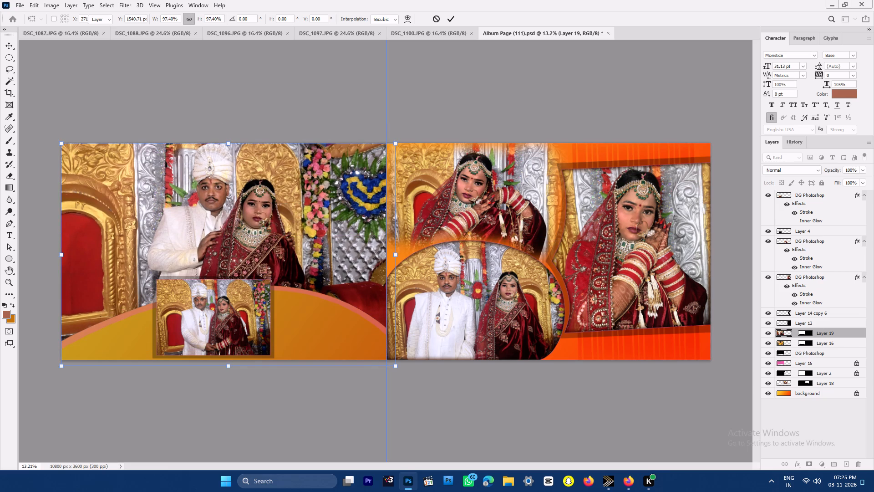
Merge the couple photo down into Layer 16, applying the layer mask, and select Layer 2.
right_click(259, 216)
double_click(183, 191)
key("ctrl+e")
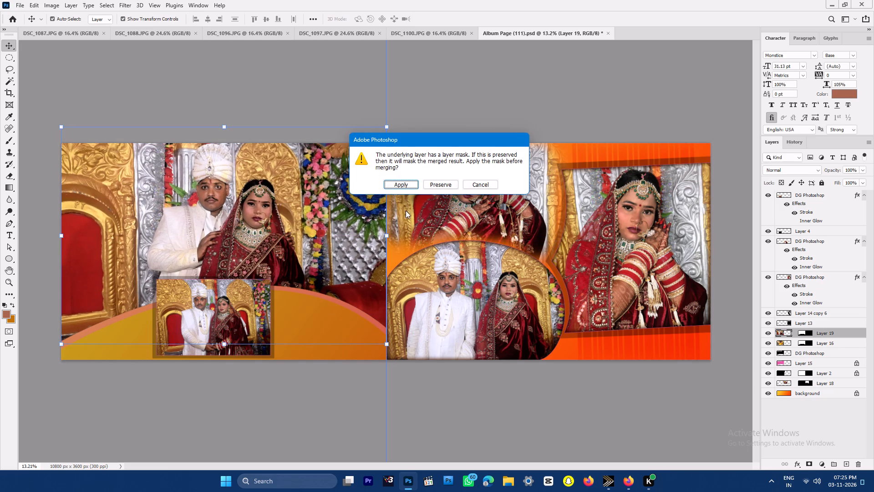
left_click(393, 188)
left_click(345, 386)
left_click(338, 325)
double_click(338, 325)
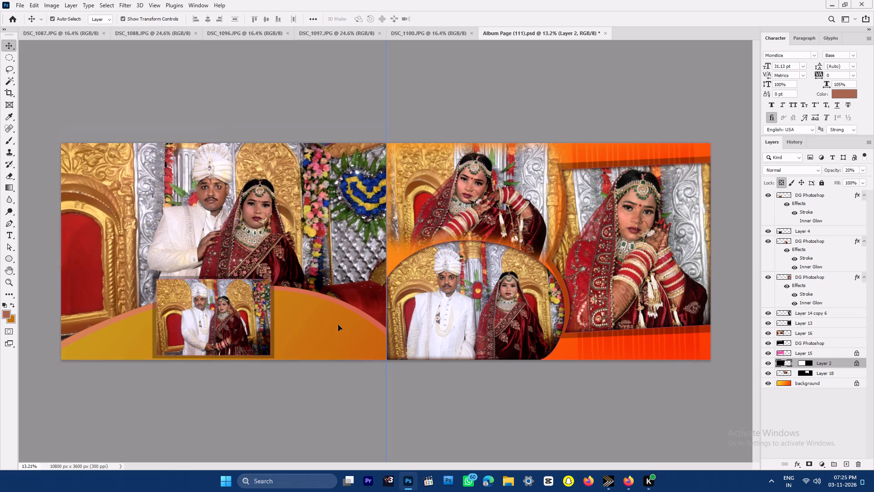
Open the bride photo DSC_1122 and the DSC_1117 Photoshop file from folder 40.
key("ctrl+o")
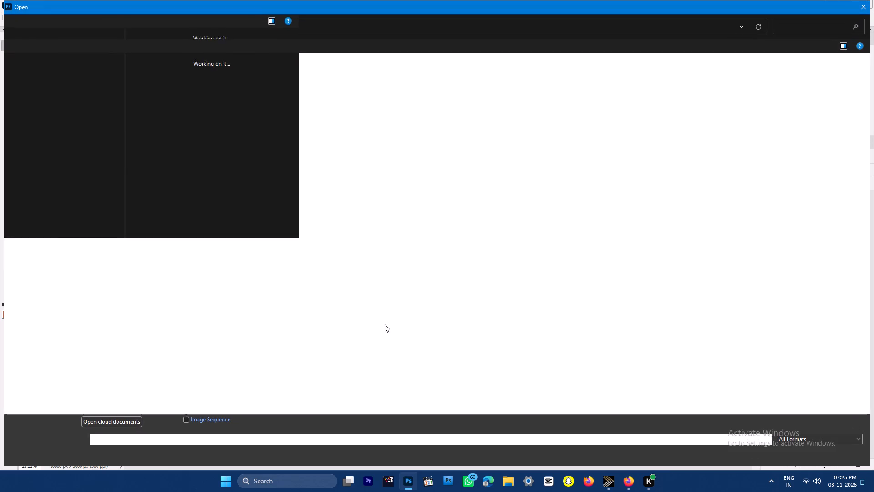
left_click(66, 225)
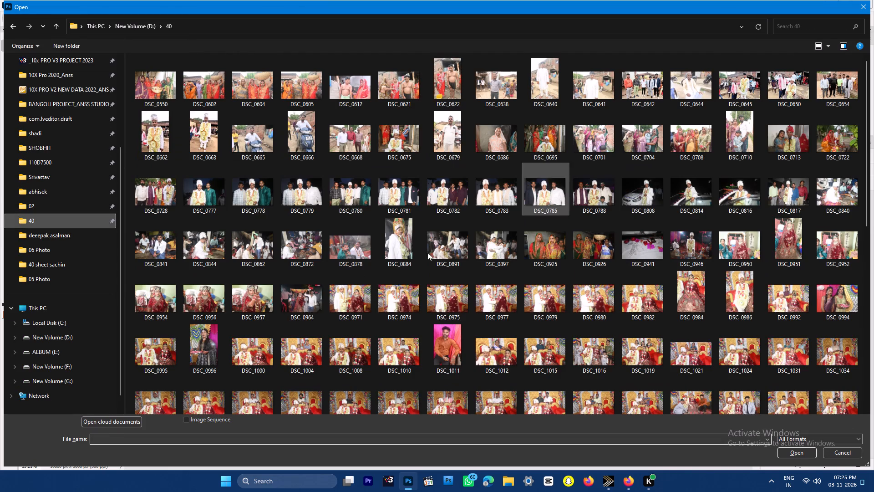
left_click_drag(870, 93, 867, 104)
left_click_drag(866, 113, 869, 191)
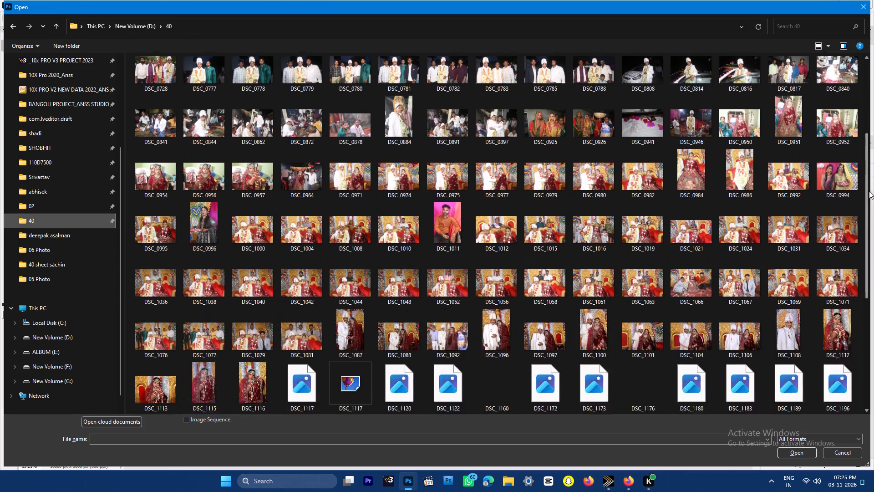
left_click_drag(869, 191, 869, 194)
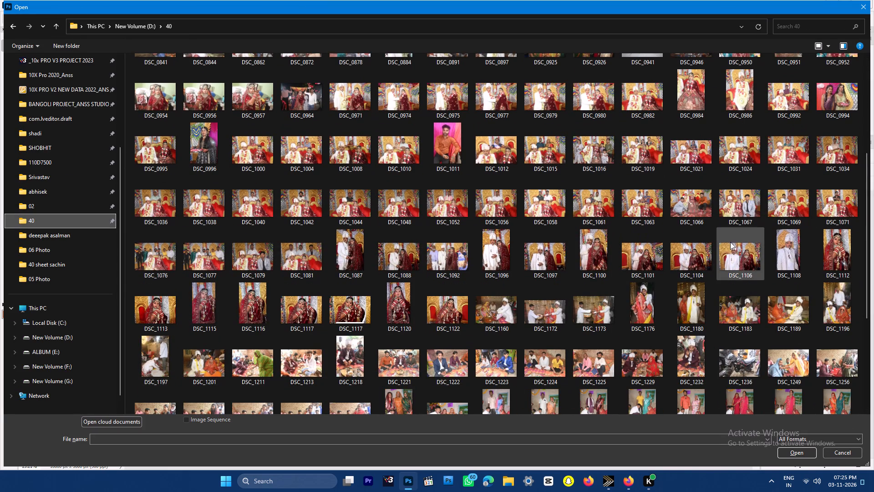
left_click(457, 313)
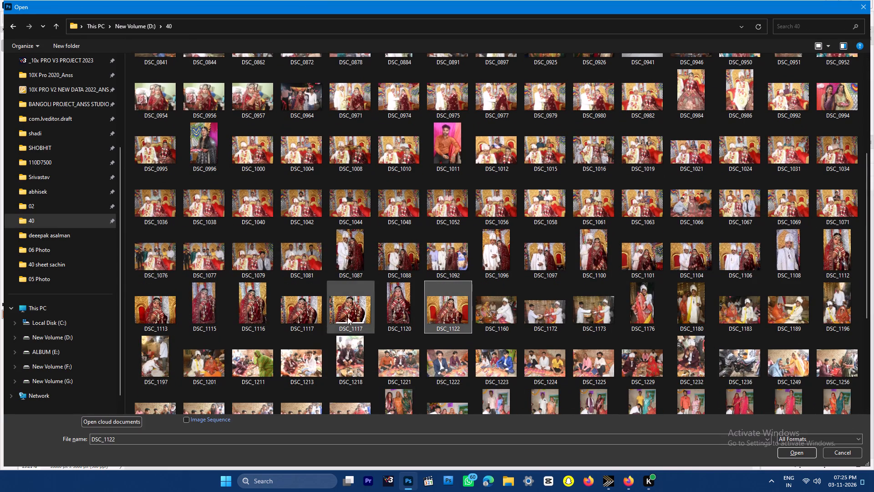
left_click(341, 311, "ctrl")
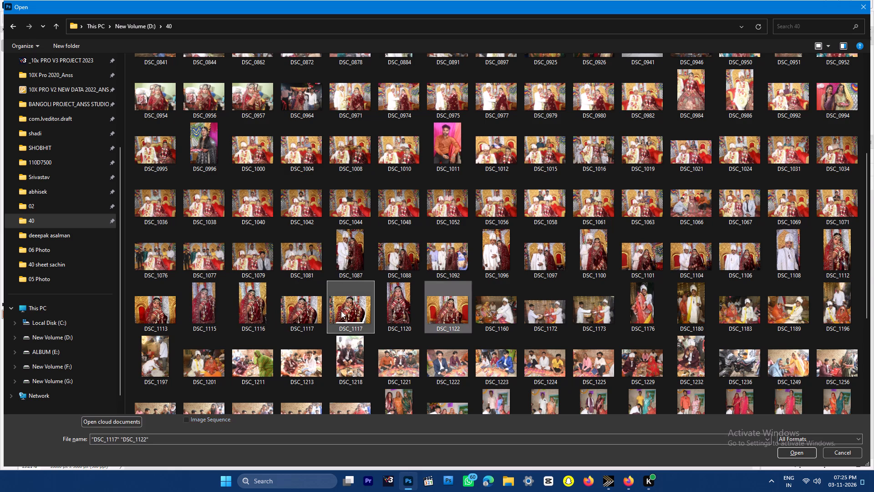
key("Return")
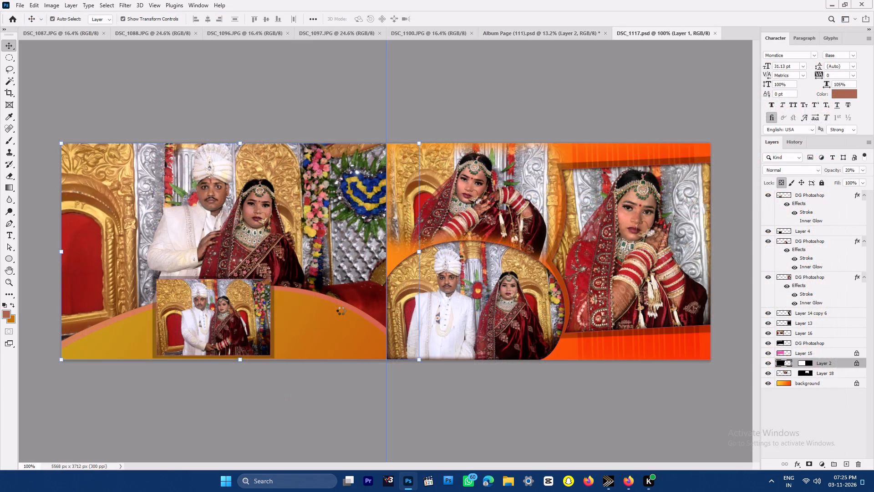
Cut the whole photo out of DSC_1122 and close the file without saving the change.
key("ctrl+a")
key("ctrl+x")
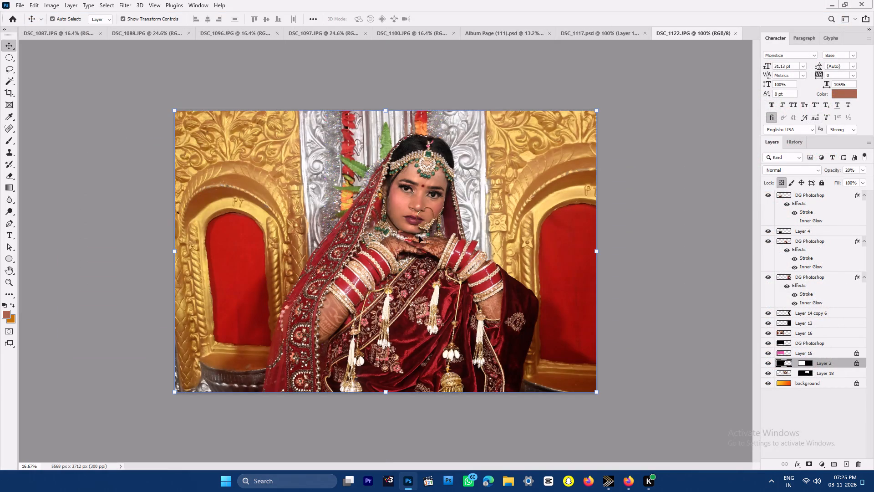
key("ctrl+w")
left_click(431, 178)
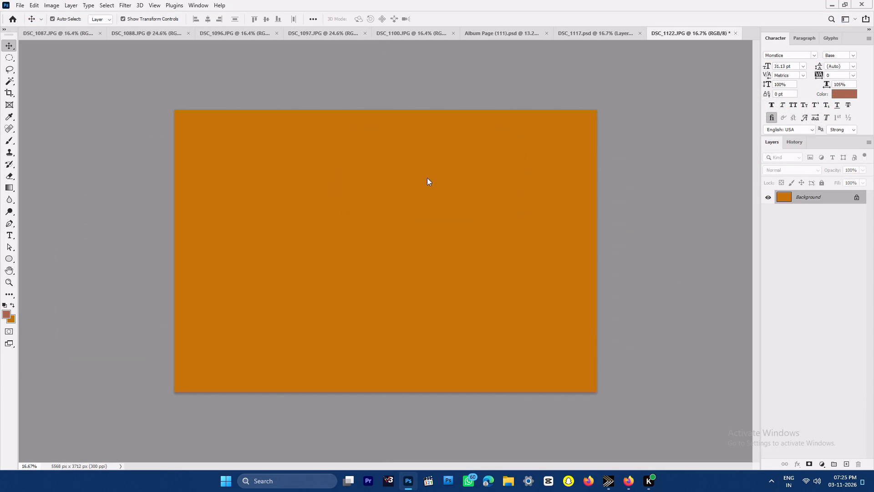
Paste the cut bride photo above Layer 2 in the album page, masked to Layer 2's curved shape.
left_click(559, 32)
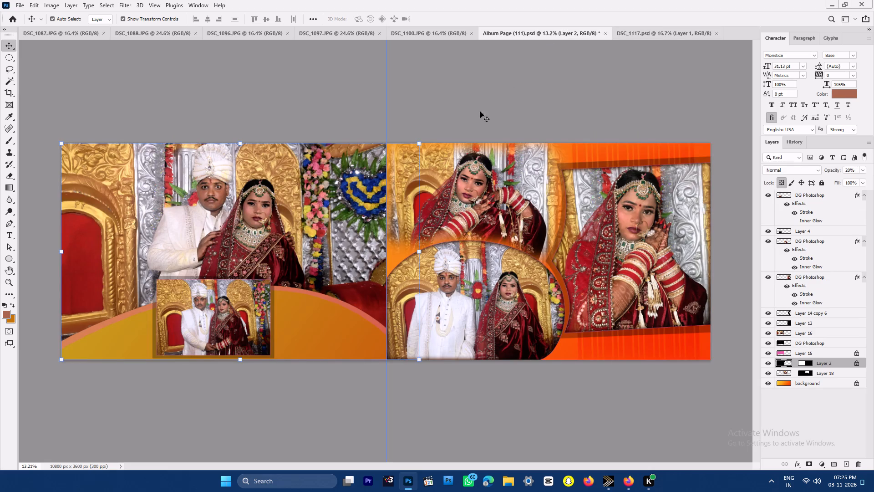
left_click(323, 338)
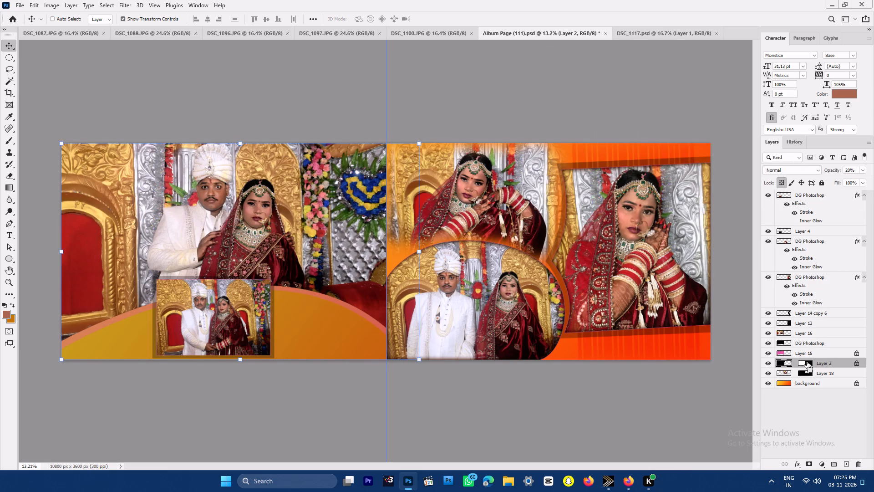
left_click(807, 362, "ctrl")
key("ctrl+alt+shift+v")
Scale the pasted bride photo to about 53% and place it in the curved area beside the small couple photo.
key("ctrl+t")
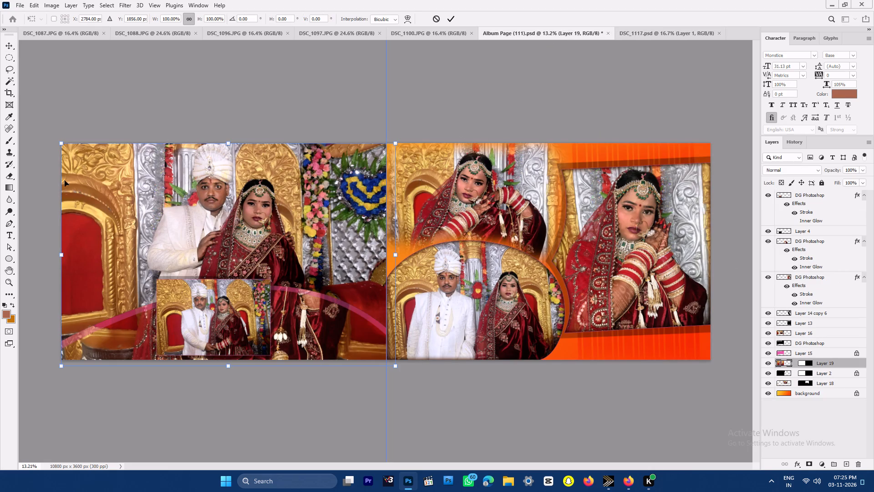
left_click_drag(64, 141, 293, 225)
left_click_drag(372, 321, 369, 325)
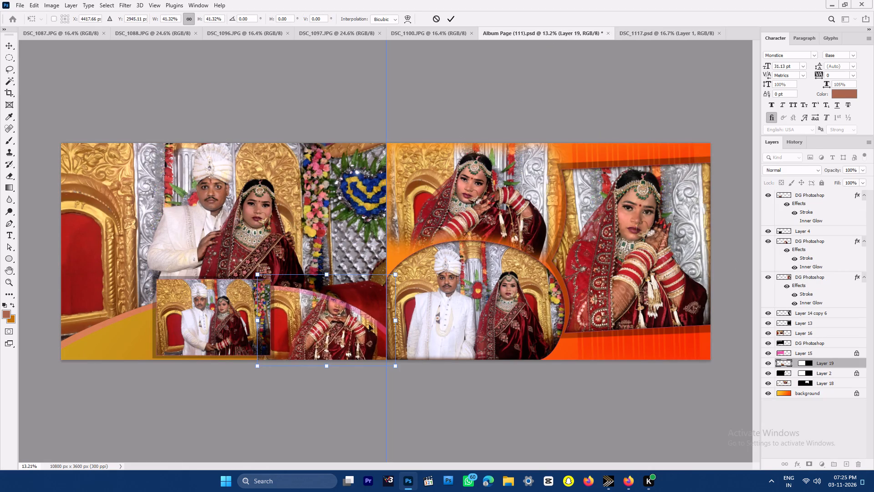
left_click_drag(369, 325, 351, 335)
left_click_drag(375, 332, 396, 332, "alt")
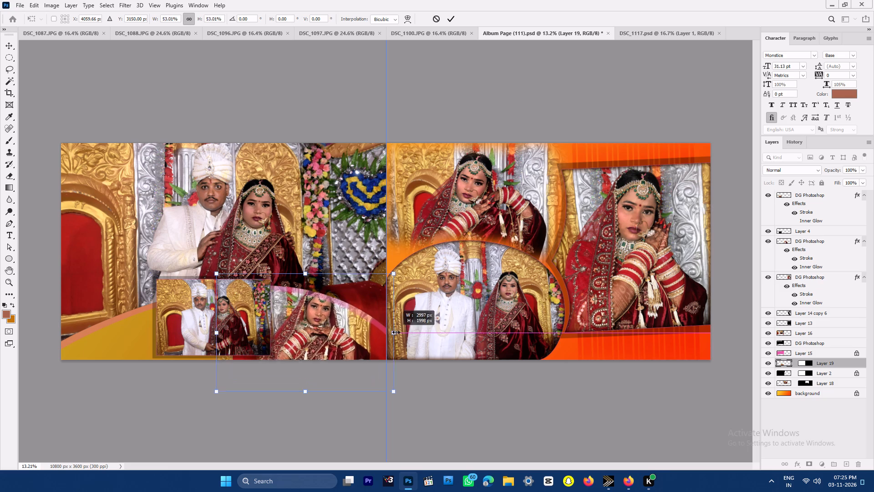
left_click_drag(396, 332, 397, 332, "alt")
left_click_drag(369, 333, 370, 340)
key("Return")
key("Return")
key("Return")
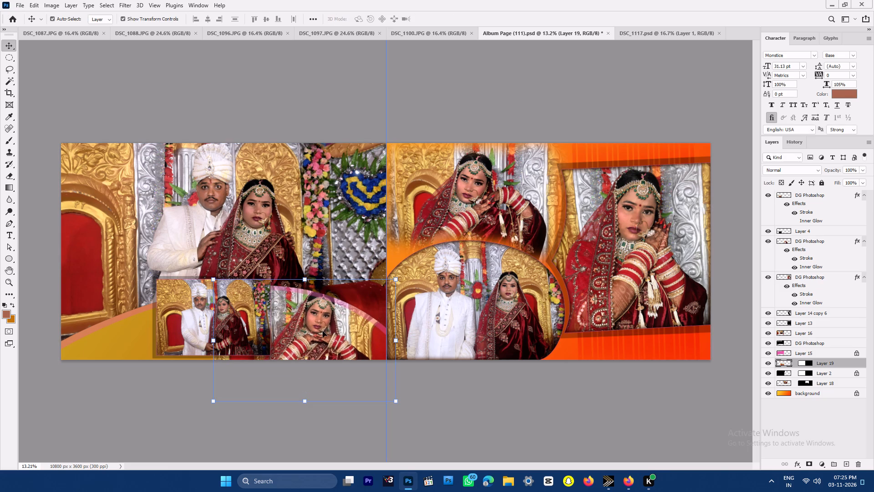
Erase the left side of the bride photo behind the small couple photo with a soft 900 px eraser.
key("e")
key("e")
key("e")
left_click_drag(234, 251, 234, 336)
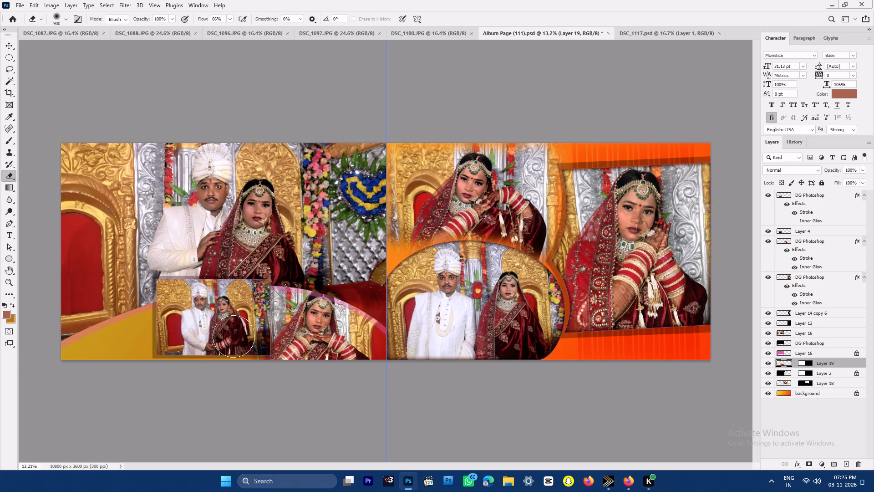
left_click_drag(234, 336, 285, 246)
key("v")
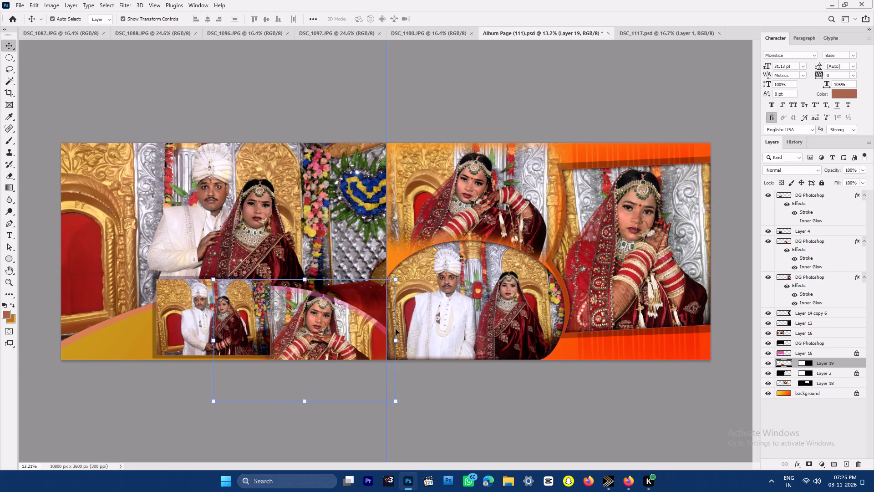
Reduce the opacity of the bride photo in the curved area to 43%.
left_click(862, 170)
left_click_drag(849, 183, 843, 183)
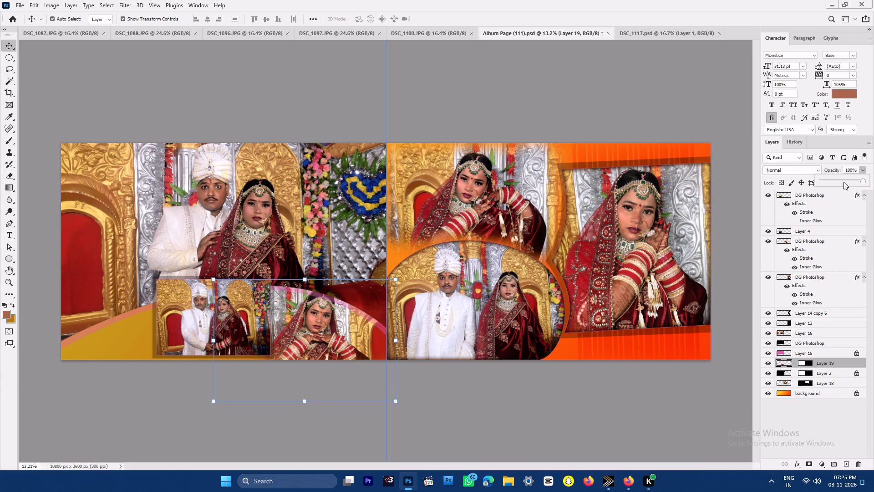
left_click(844, 181)
double_click(843, 180)
key("Return")
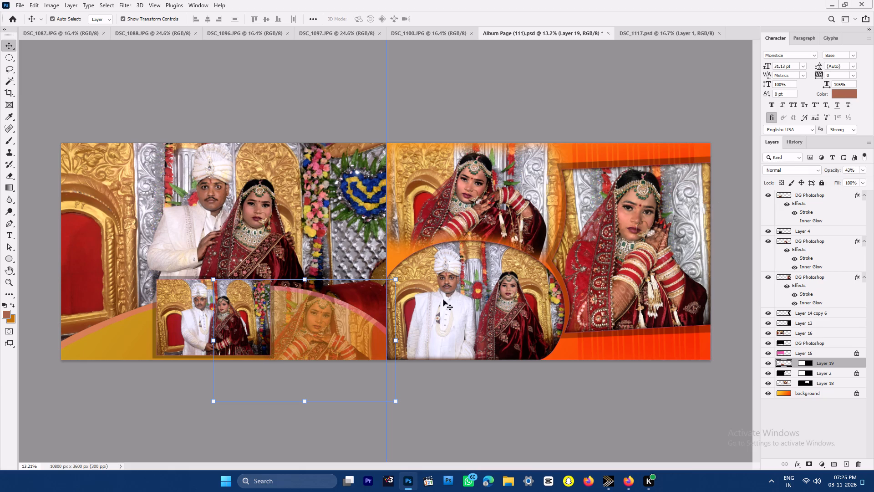
Cut the bride cutout from Layer 1 of DSC_1117.psd and close the file without saving changes.
left_click(666, 32)
key("ctrl+a")
key("ctrl+x")
key("ctrl+w")
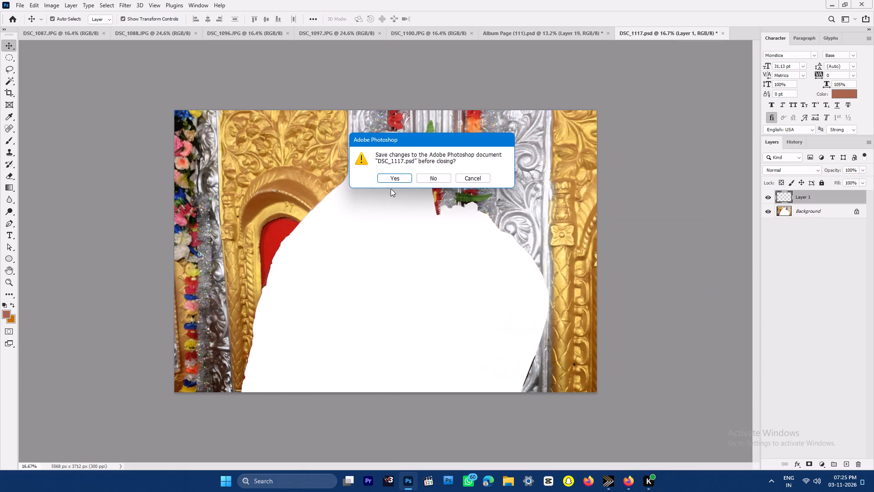
left_click(434, 177)
Paste the bride cutout directly above Layer 2 in the album page.
left_click(152, 322)
left_click(137, 330)
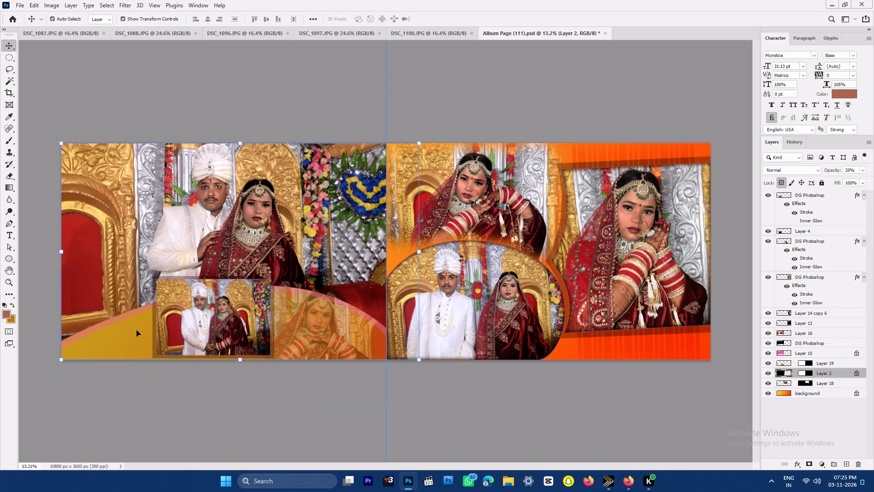
key("ctrl+v")
Scale the pasted bride cutout to about 70% and place it in the yellow curved area beside the small couple photo.
key("ctrl+t")
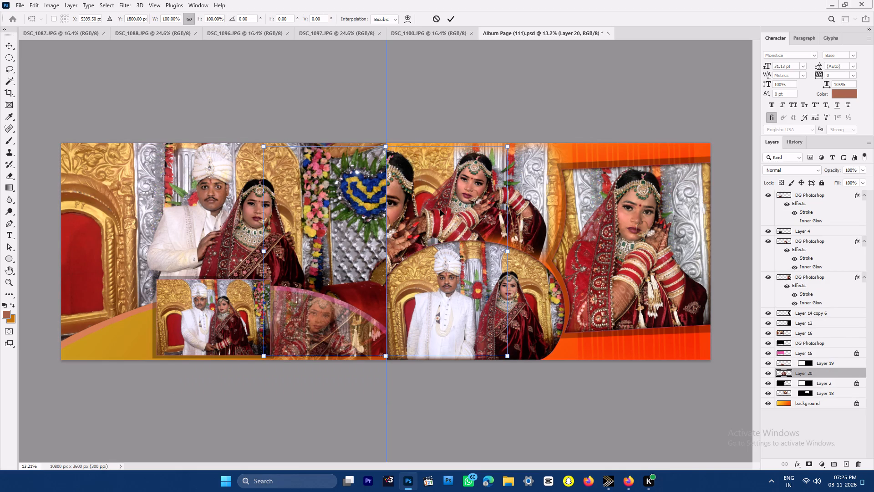
key("ctrl+t")
left_click_drag(408, 248, 126, 320)
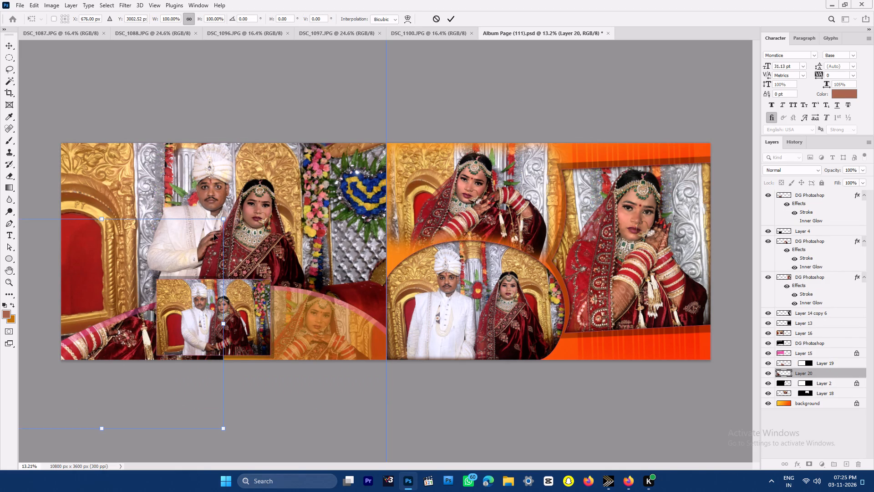
left_click_drag(145, 308, 169, 352)
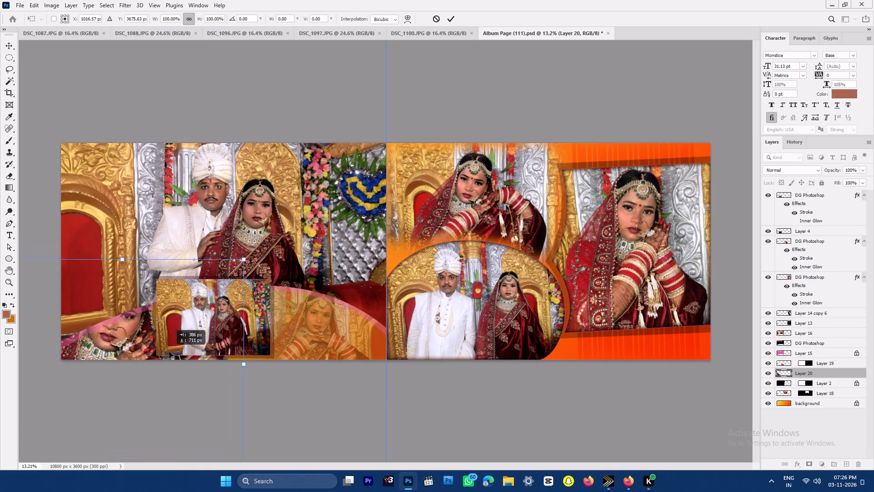
left_click_drag(169, 352, 170, 353)
left_click_drag(249, 260, 193, 291, "alt")
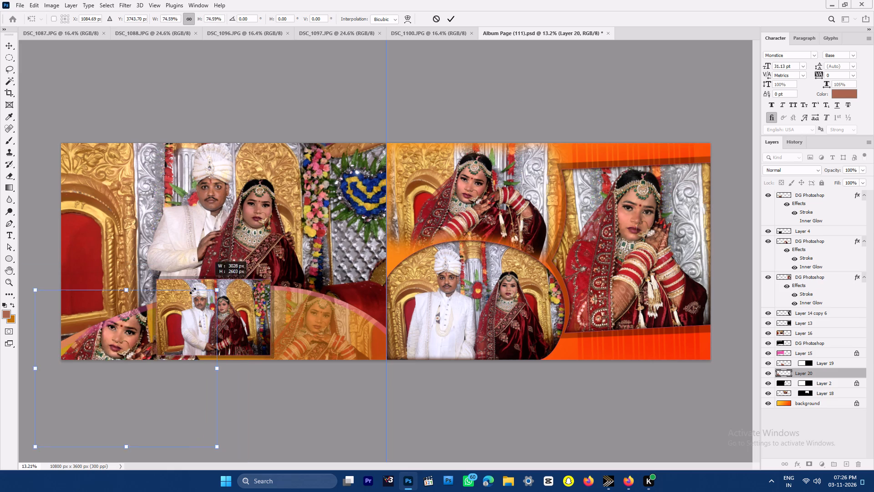
left_click_drag(193, 291, 207, 284, "alt")
key("ctrl+space")
key("ctrl+space")
key("ctrl+space")
key("ctrl+space")
key("ctrl+space")
key("ctrl+space")
key("ctrl+space")
key("ctrl+space")
left_click_drag(125, 341, 146, 382, "ctrl")
left_click_drag(147, 376, 309, 259)
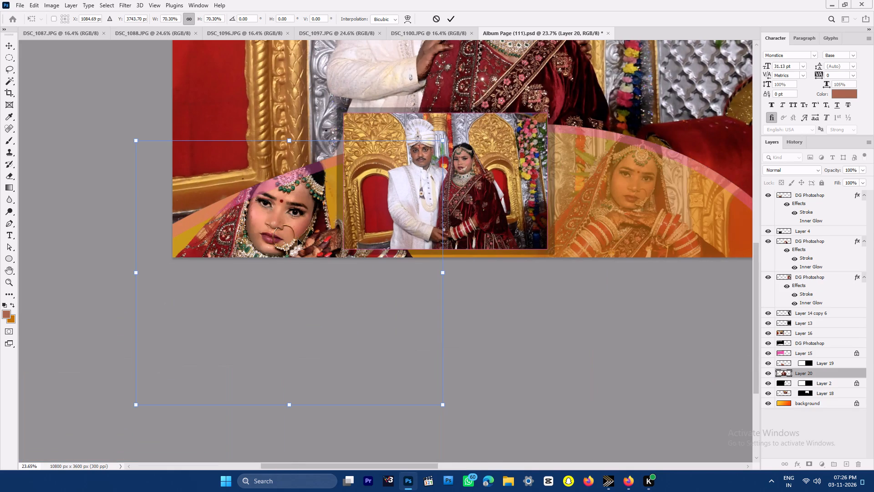
left_click_drag(297, 233, 301, 226)
key("Return")
key("Return")
key("Return")
key("Return")
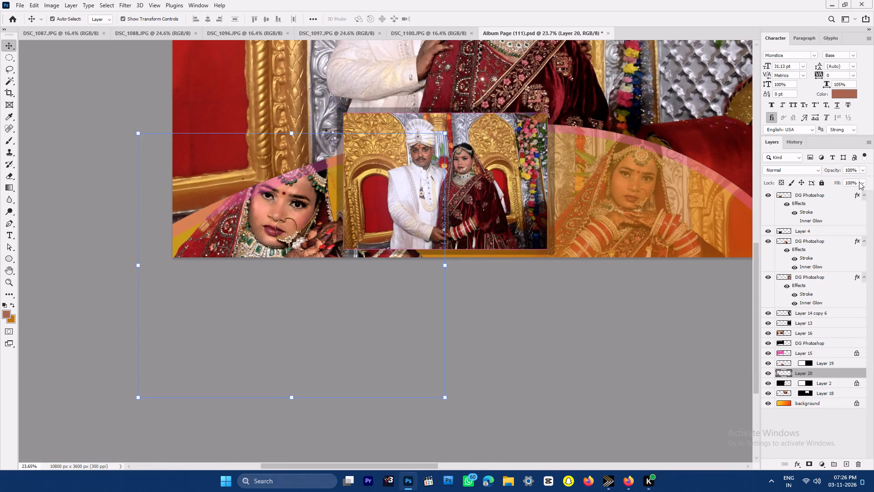
Set the bride cutout on Layer 20 to 44% opacity and Luminosity blend mode.
left_click(677, 186)
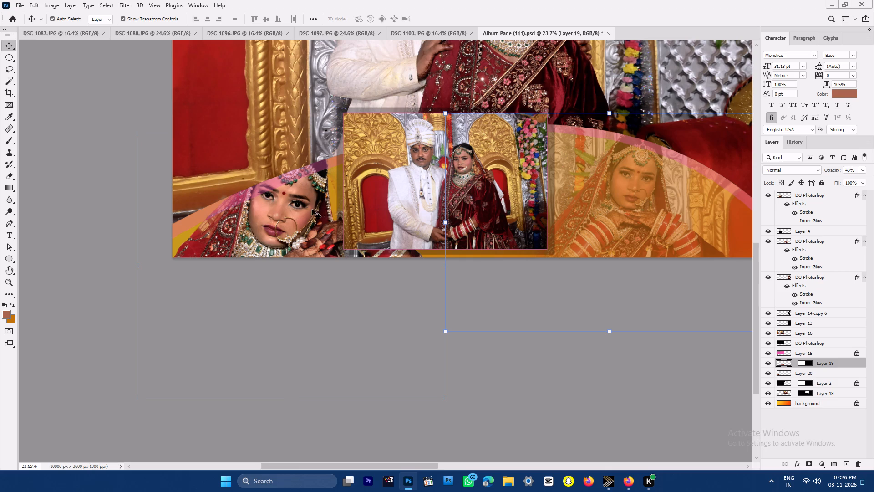
left_click(304, 210)
double_click(850, 170)
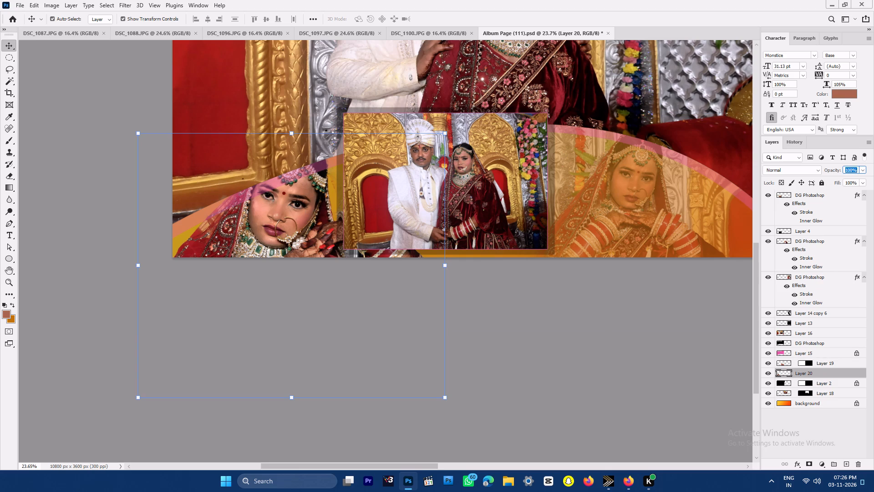
type("44")
key("Return")
left_click(789, 170)
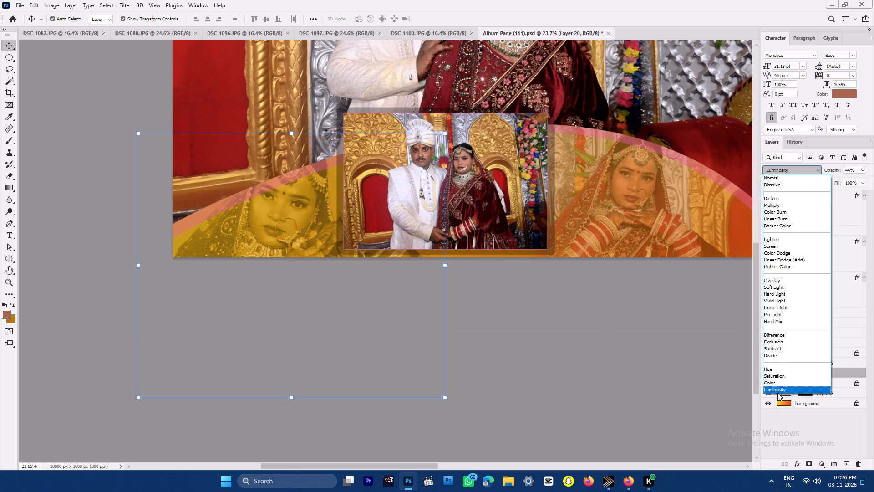
left_click(777, 392)
Set the blend mode of the faded bride photo on Layer 19 to Luminosity.
left_click(649, 162)
left_click(770, 174)
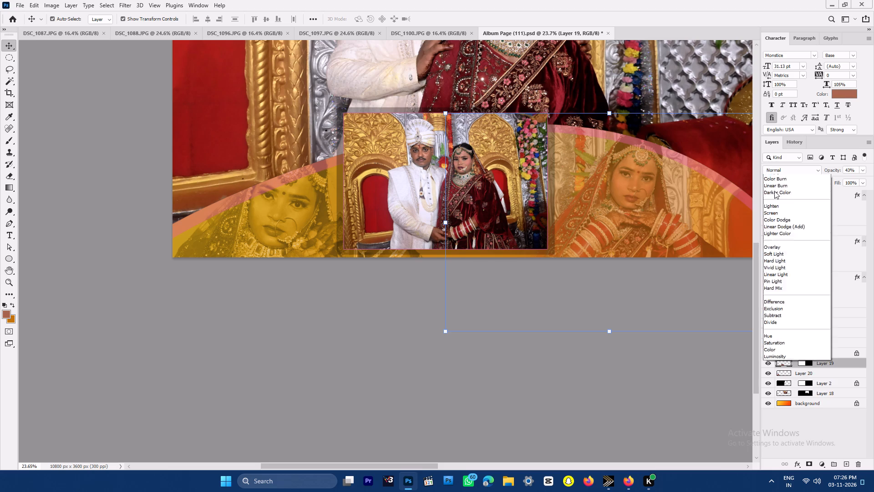
left_click(784, 389)
left_click(565, 338)
left_click(601, 178)
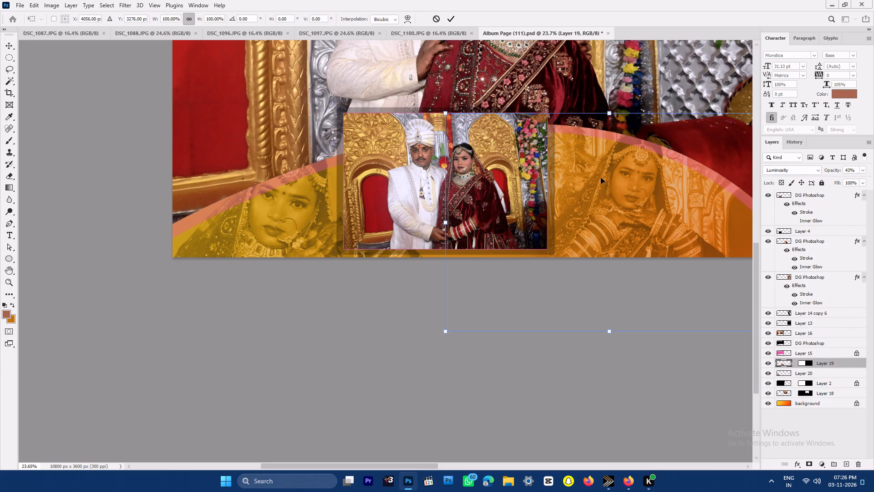
key("Return")
double_click(601, 178)
Erase the edge of the Layer 19 bride photo around the small couple photo with the soft 900 px eraser.
key("e")
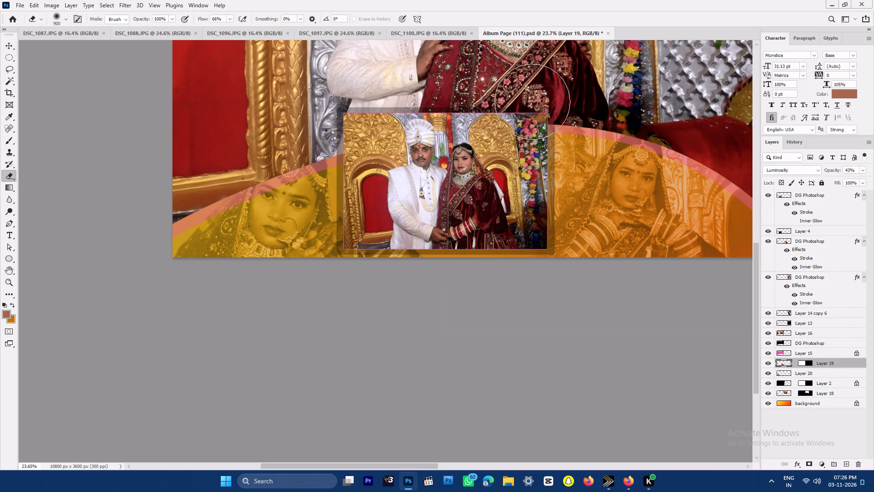
left_click_drag(526, 94, 507, 241)
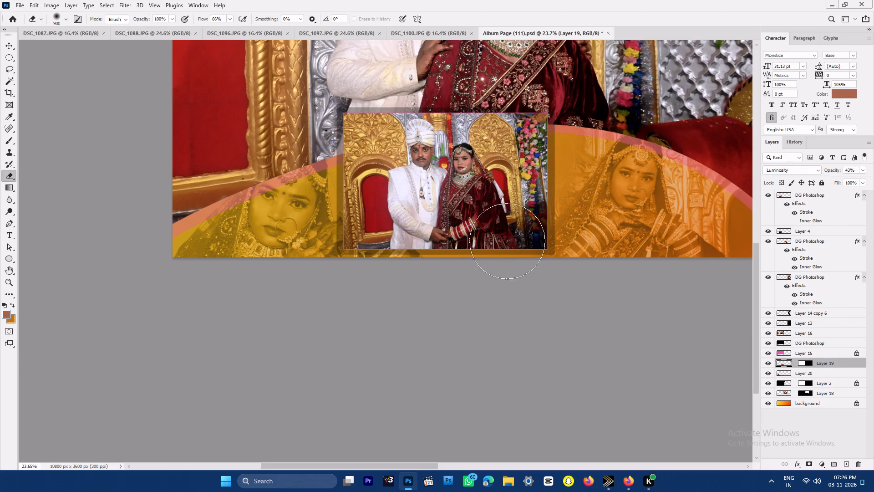
left_click_drag(507, 241, 504, 279)
key("space")
left_click_drag(694, 136, 753, 233)
key("space")
key("space")
key("space")
key("space")
key("space")
key("space")
left_click_drag(631, 212, 484, 284)
left_click_drag(548, 201, 279, 205)
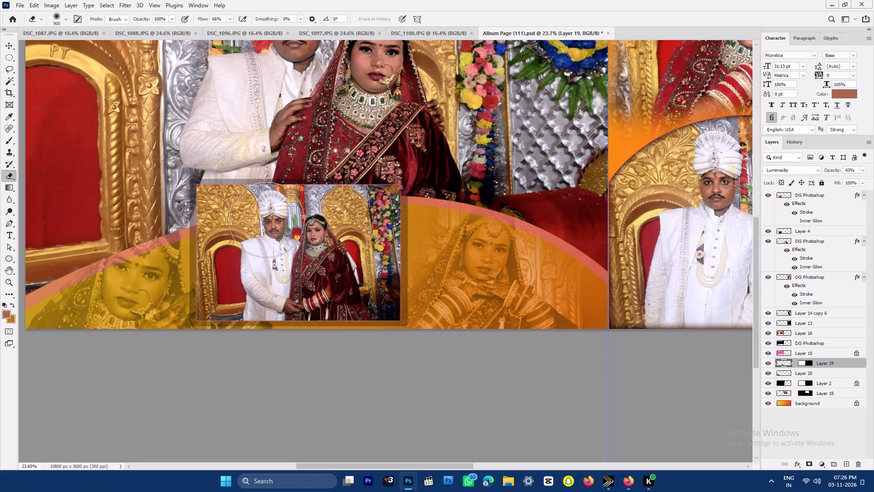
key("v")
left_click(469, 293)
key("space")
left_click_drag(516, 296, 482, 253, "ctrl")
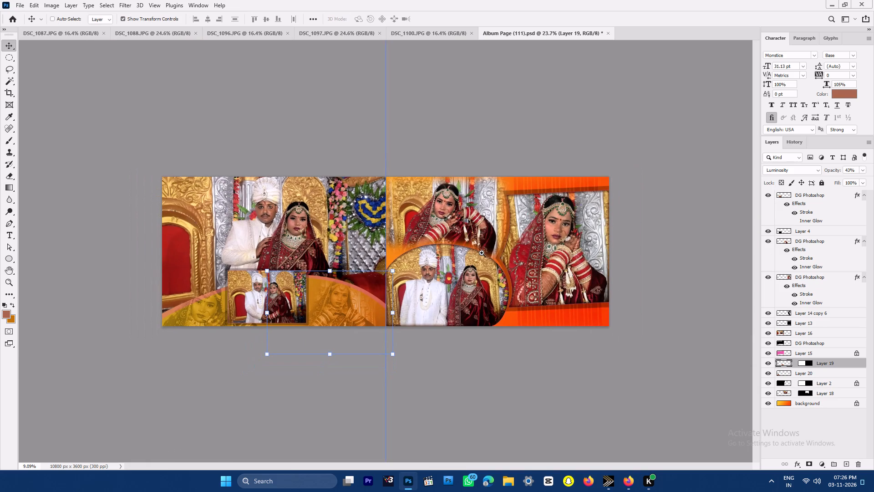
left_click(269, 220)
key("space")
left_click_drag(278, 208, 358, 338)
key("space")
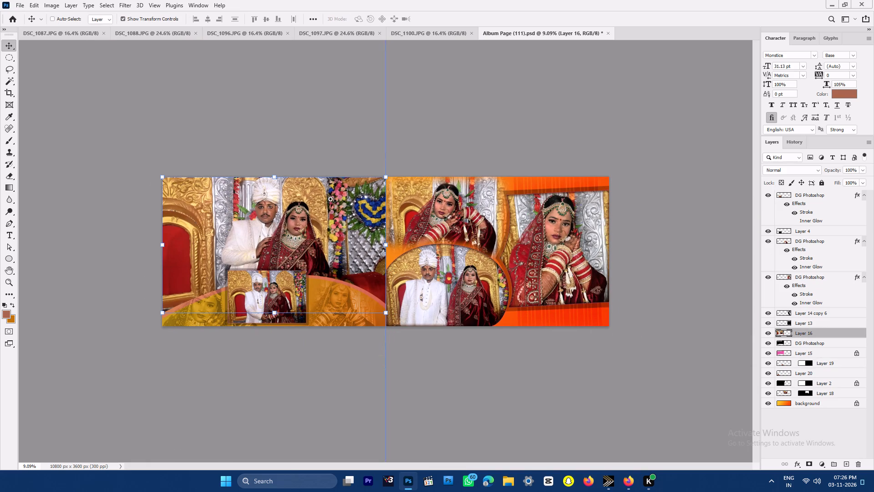
Darken the bride's face on Layer 18 through a 66 px feathered elliptical selection, using Curves with input 199 and output 189.
left_click(464, 212)
key("space")
left_click_drag(444, 197, 490, 287, "ctrl")
triple_click(474, 247)
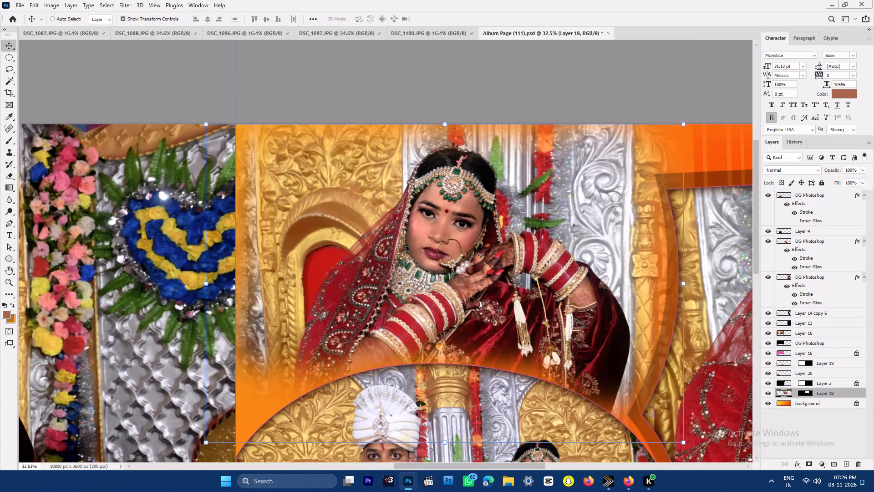
key("m")
key("m")
key("m")
left_click_drag(404, 159, 491, 263)
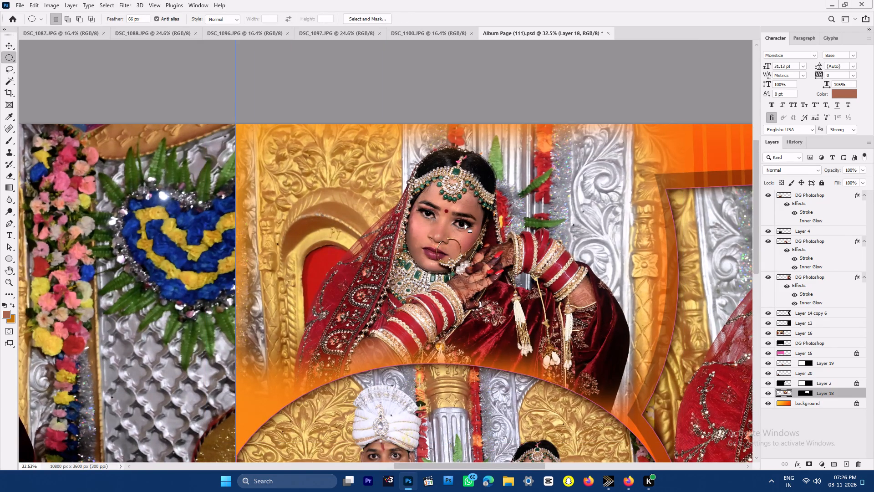
left_click_drag(464, 224, 467, 229)
key("ctrl+alt+m")
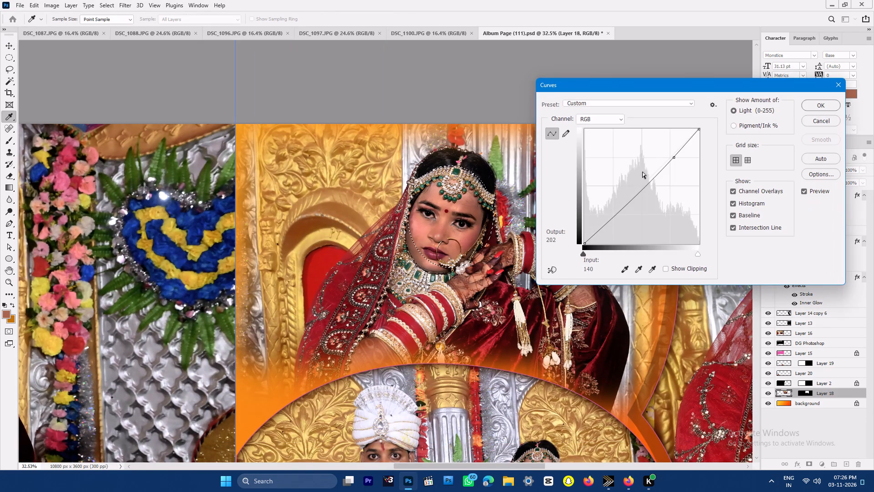
left_click(673, 159)
key("Down")
key("Down")
key("Down")
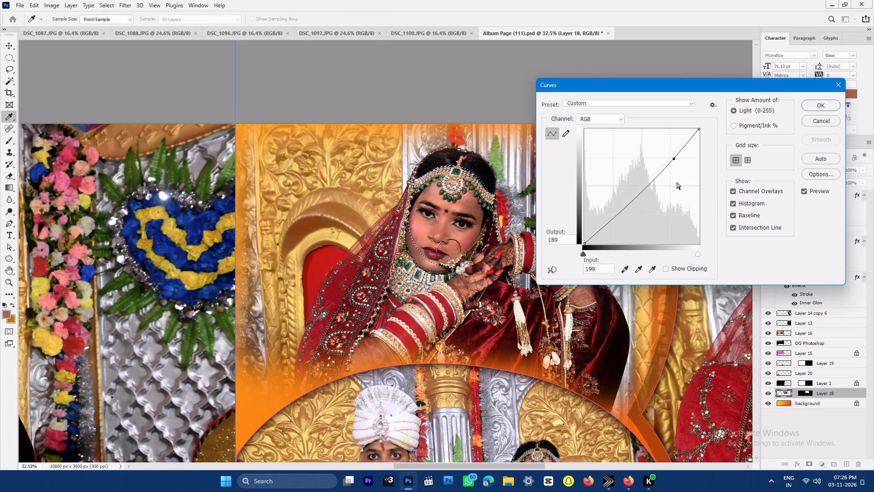
key("Return")
key("ctrl+d")
Smooth the skin on the Layer 18 bride's forehead with a soft 90 px brush at 55% opacity and flow.
key("ctrl+space")
key("ctrl+space")
key("ctrl+space")
key("ctrl+space")
key("ctrl+space")
left_click_drag(484, 194, 509, 255, "ctrl")
key("b")
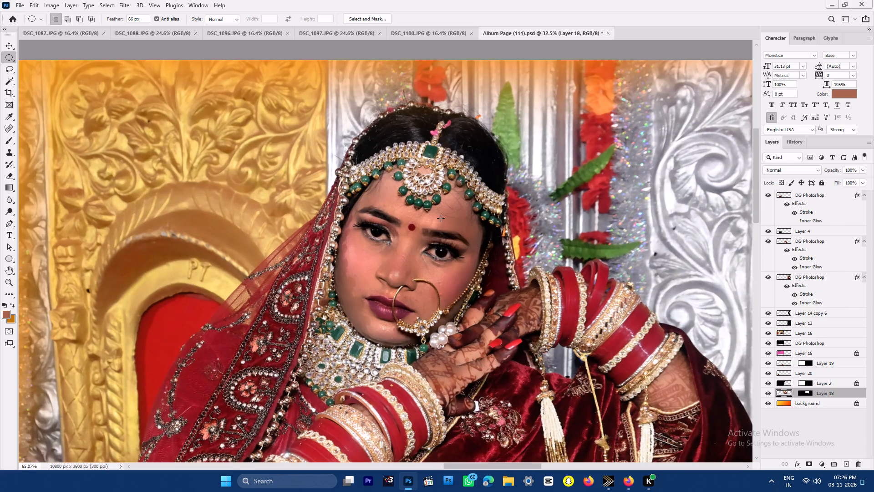
key("b")
left_click(447, 221, "alt")
left_click_drag(437, 222, 425, 223)
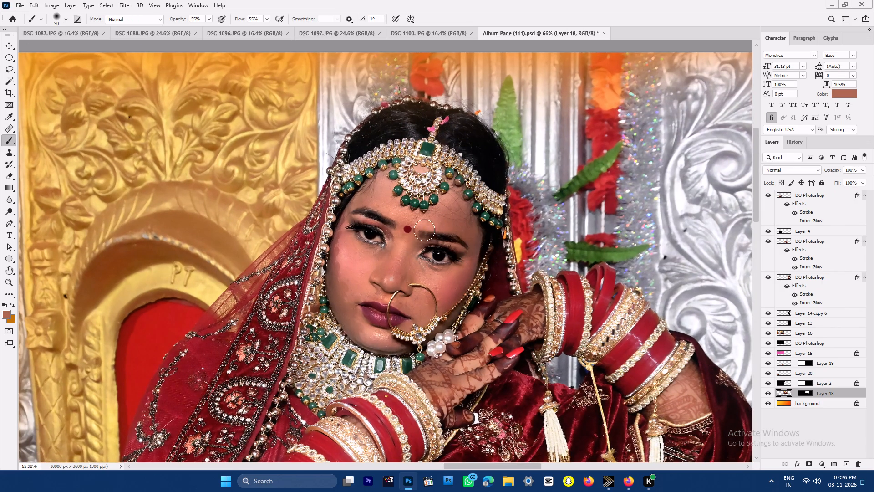
Color-balance the Layer 18 bride's face in a feathered ellipse, shifting midtones slightly towards yellow and setting highlights red to +3.
key("space")
left_click_drag(440, 286, 403, 232, "ctrl")
key("v")
left_click(414, 261)
key("m")
key("m")
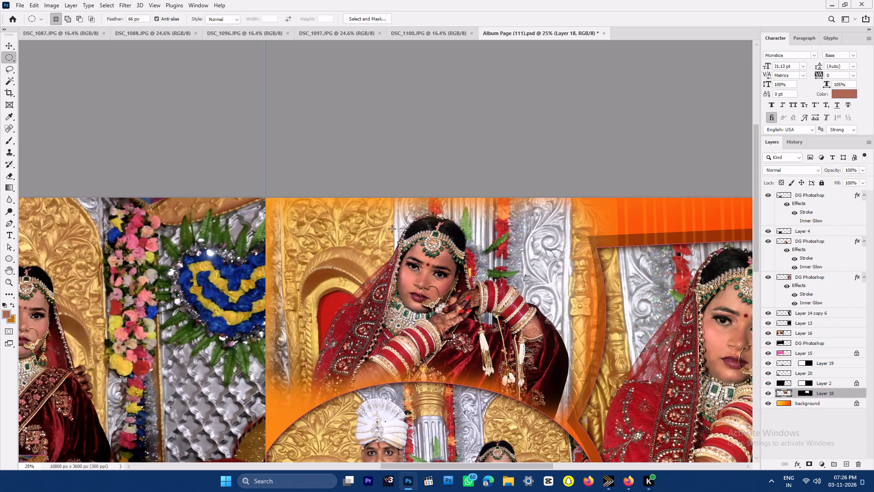
left_click_drag(380, 221, 469, 317)
key("ctrl+b")
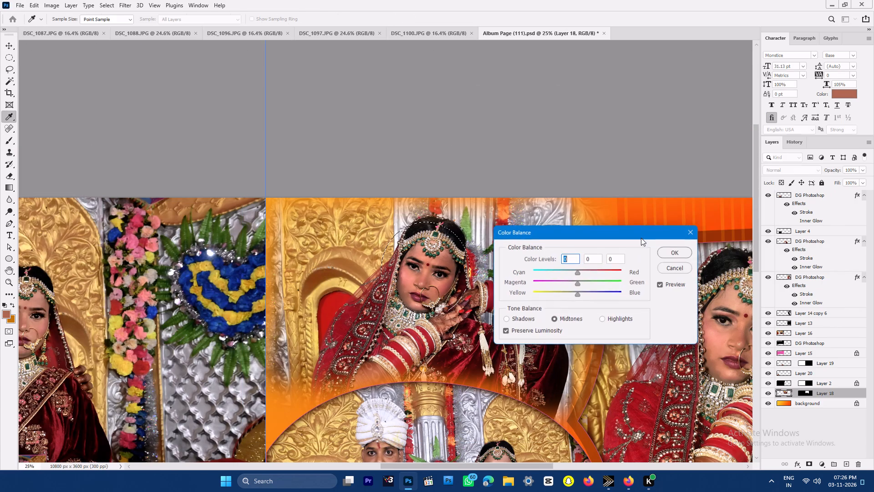
left_click(575, 294)
key("Down")
key("Down")
left_click(620, 318)
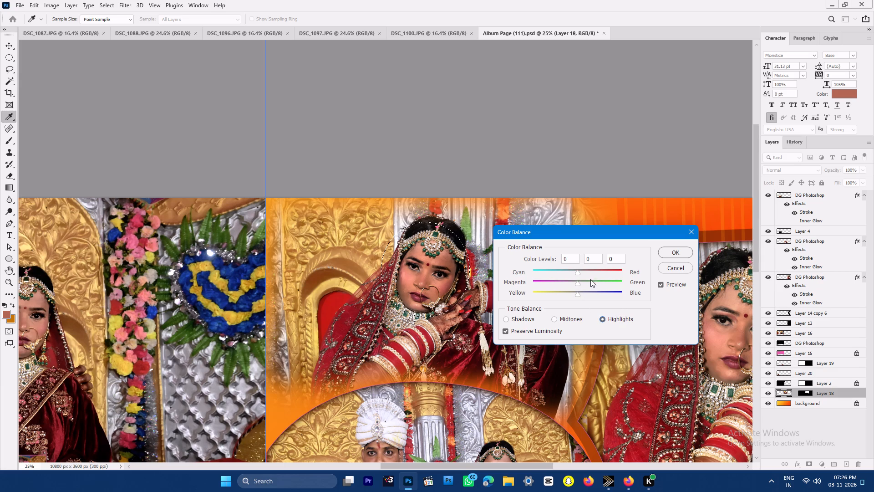
left_click(579, 272)
key("Return")
key("ctrl+d")
Select the framed bride portrait's layer and merge all visible layers into one.
key("ctrl+0")
key("ctrl+space")
left_click_drag(622, 221, 639, 262, "ctrl")
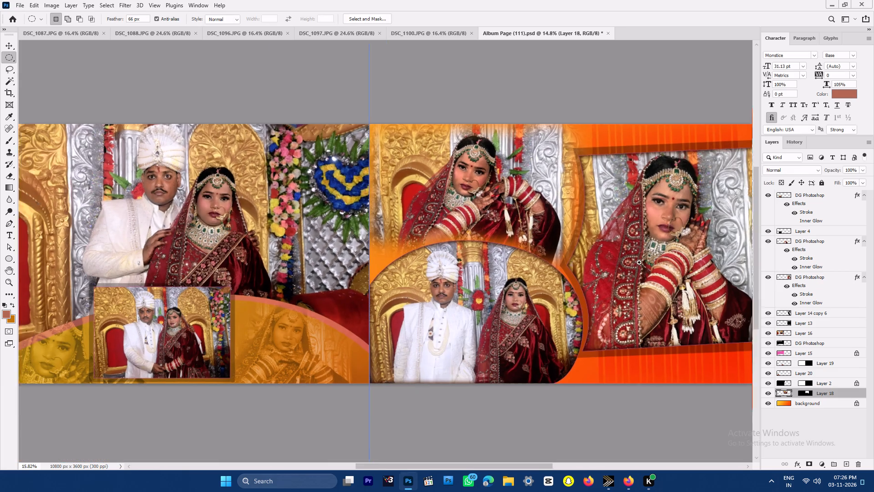
left_click_drag(639, 262, 654, 297, "ctrl")
key("v")
left_click(652, 228)
key("space")
key("space")
key("space")
key("space")
key("space")
key("space")
left_click_drag(654, 232, 433, 252)
double_click(519, 245)
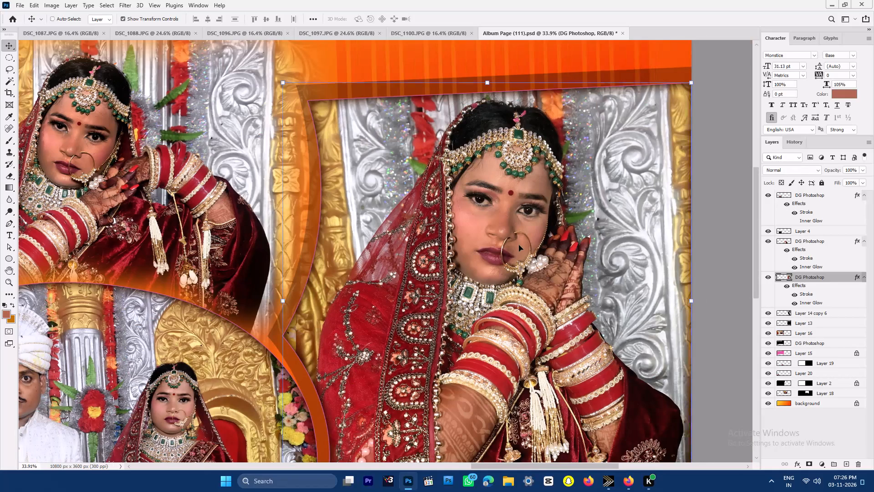
key("ctrl+shift+e")
left_click(519, 245)
Darken the bride's face in the tilted framed portrait with Curves through a 66 px feathered elliptical selection.
key("m")
key("m")
key("m")
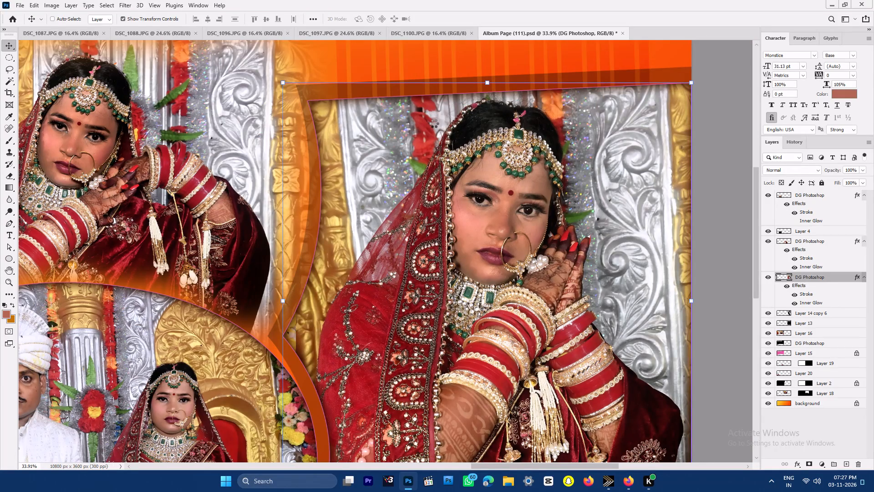
left_click_drag(434, 123, 561, 286)
key("ctrl+m")
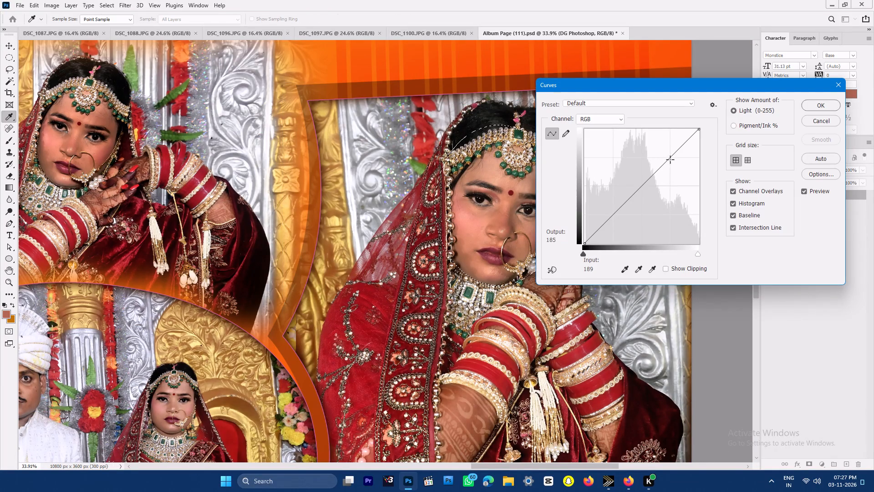
left_click(670, 159)
key("Down")
key("Down")
key("Down")
key("Down")
key("Down")
key("Return")
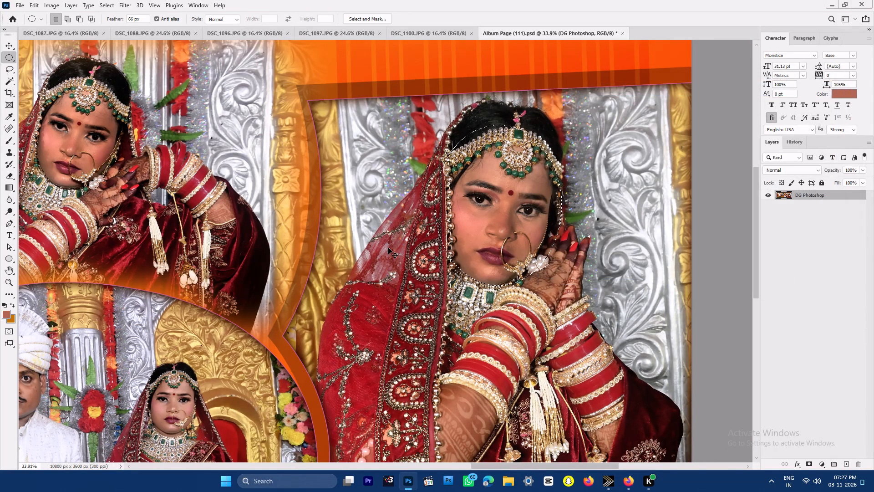
key("ctrl+d")
Slightly darken the bride's face in the arched couple photo with Curves at input 191, using a 66 px feathered elliptical selection.
key("ctrl+space")
key("ctrl+space")
key("ctrl+space")
key("ctrl+space")
left_click_drag(365, 297, 353, 260, "ctrl")
left_click_drag(340, 315, 449, 256)
left_click(474, 238)
key("space")
left_click_drag(426, 269, 444, 318, "ctrl")
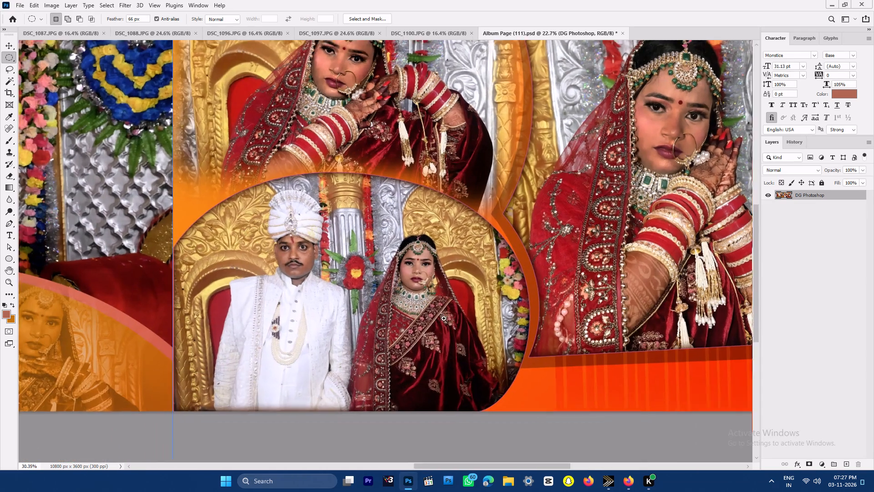
left_click_drag(444, 318, 452, 341, "ctrl")
left_click_drag(361, 207, 454, 319)
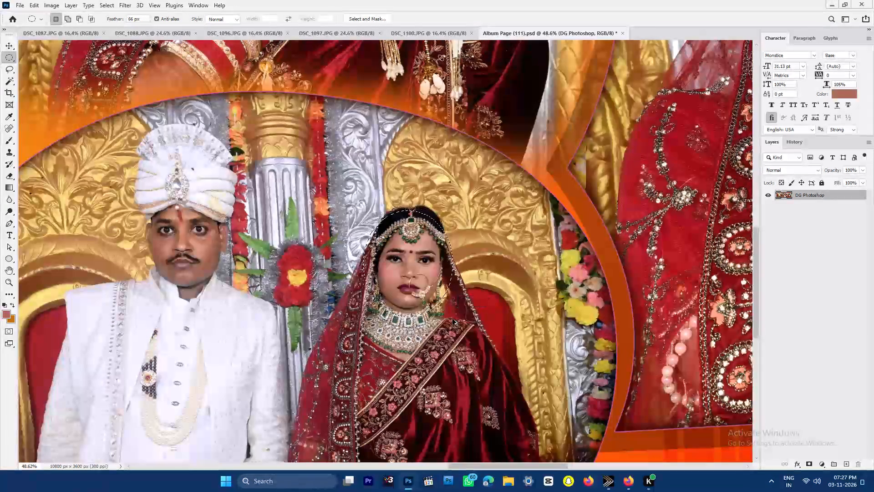
key("ctrl+alt+m")
left_click(671, 160)
key("Up")
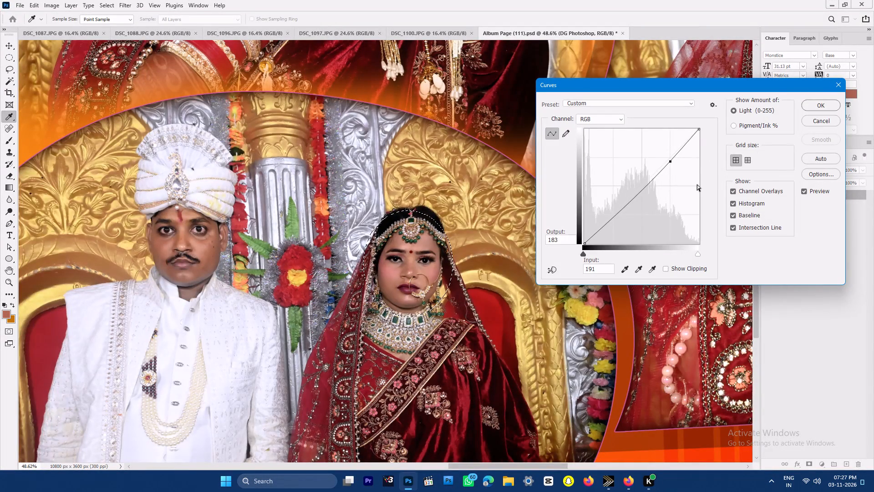
key("Up")
key("Return")
key("ctrl+d")
key("ctrl+0")
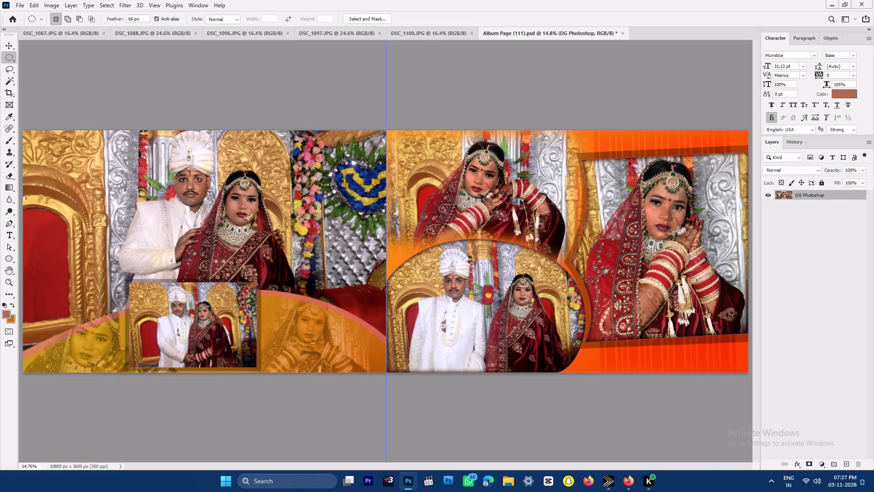
Save the merged spread as a JPEG copy named 25 in the 40 sheet sachin folder.
key("ctrl+shift+s")
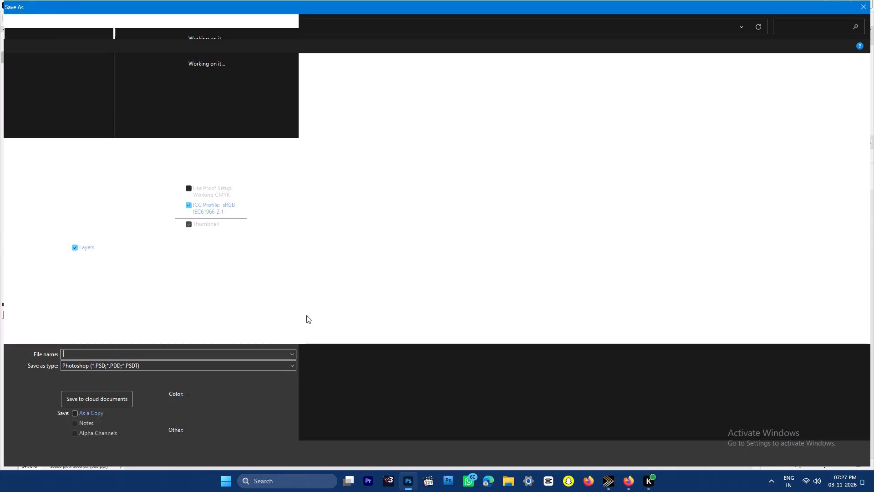
left_click(310, 367)
key("j")
key("Return")
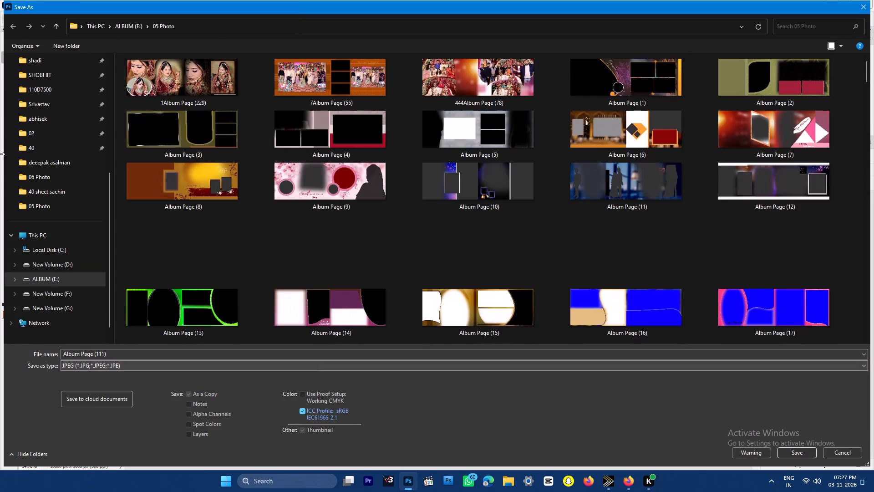
left_click(57, 194)
left_click(154, 353)
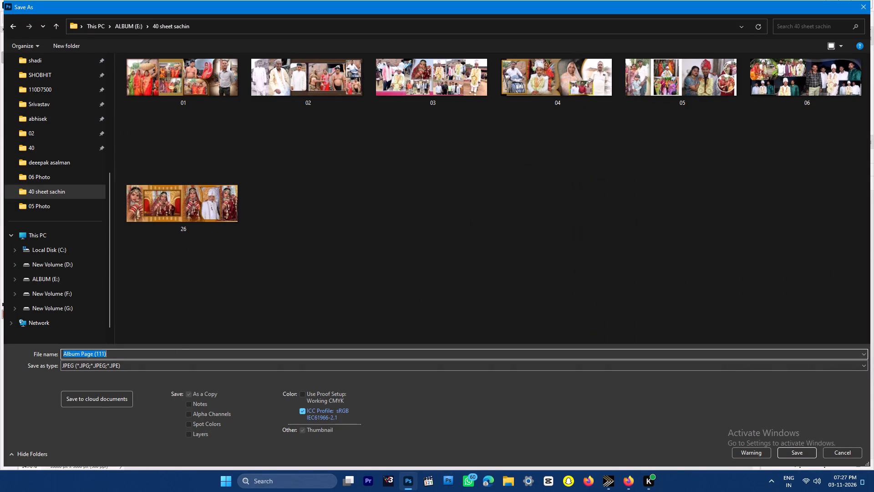
type("25")
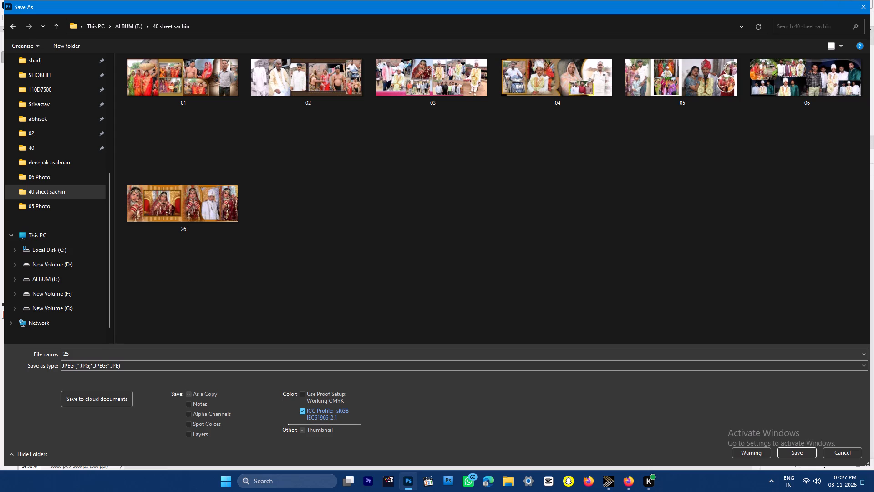
key("Return")
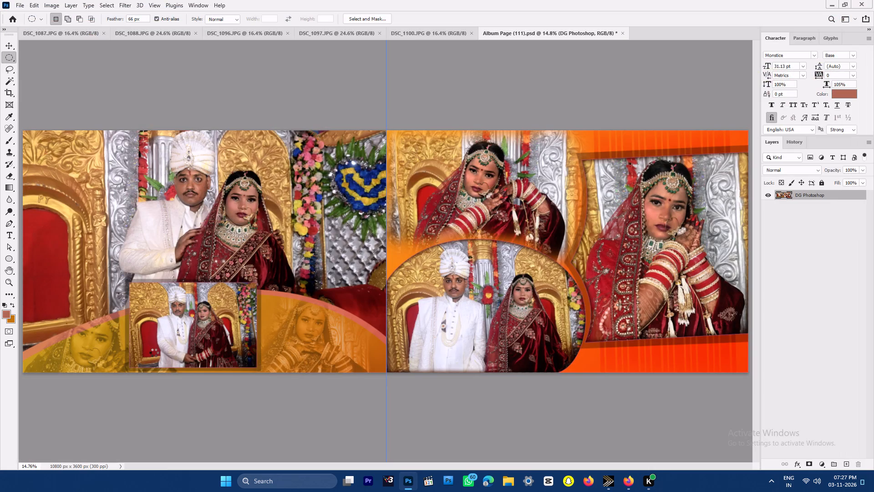
key("Return")
Close Album Page (111).psd without saving the changes to the PSD.
key("ctrl+w")
key("Right")
key("Return")
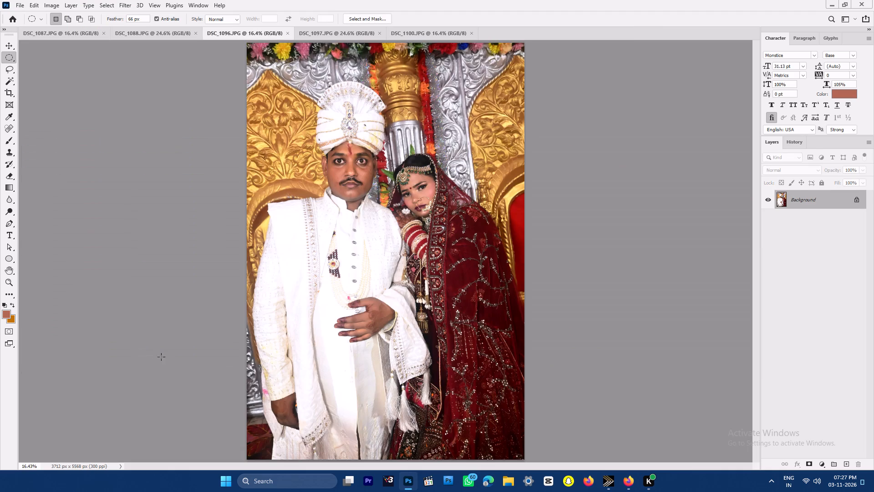
Open the finished album spread 26 from the 40 sheet sachin folder.
key("ctrl+o")
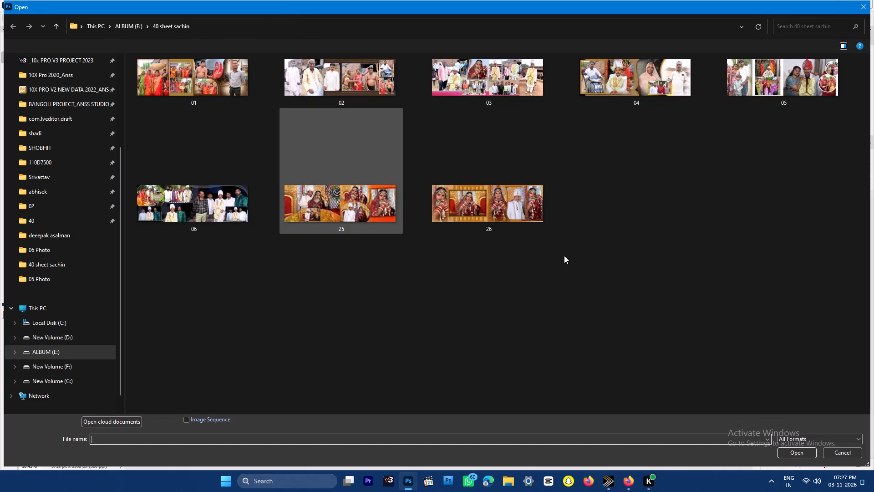
left_click(522, 269)
left_click(493, 221)
key("Return")
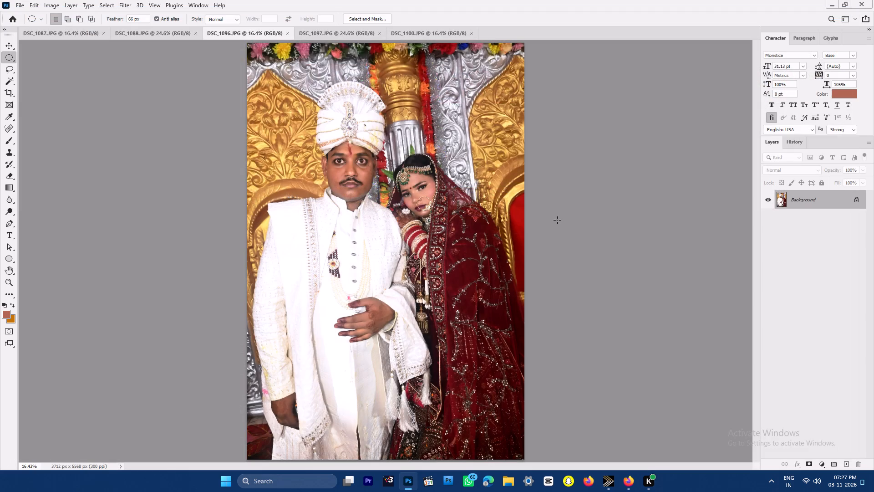
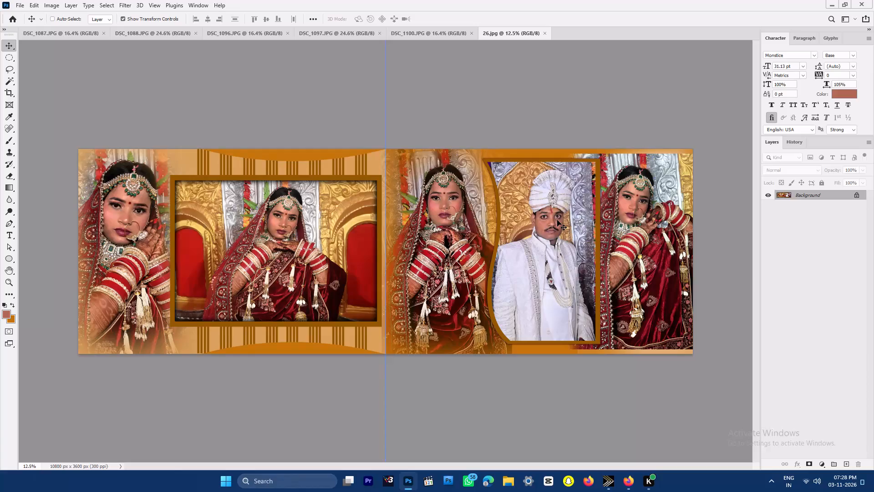
Apply a Camera Raw adjustment to spread 26, lowering Whites to -30 and slightly adjusting Highlights.
key("ctrl+shift+a")
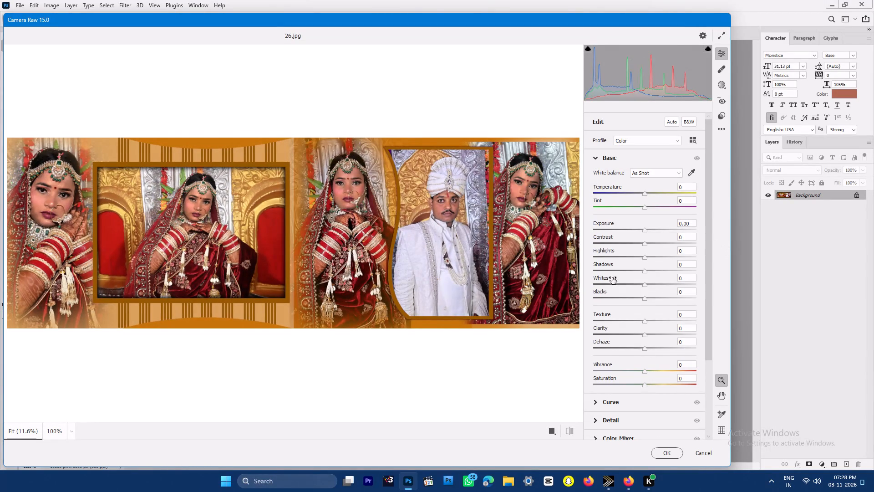
left_click_drag(635, 278, 615, 279)
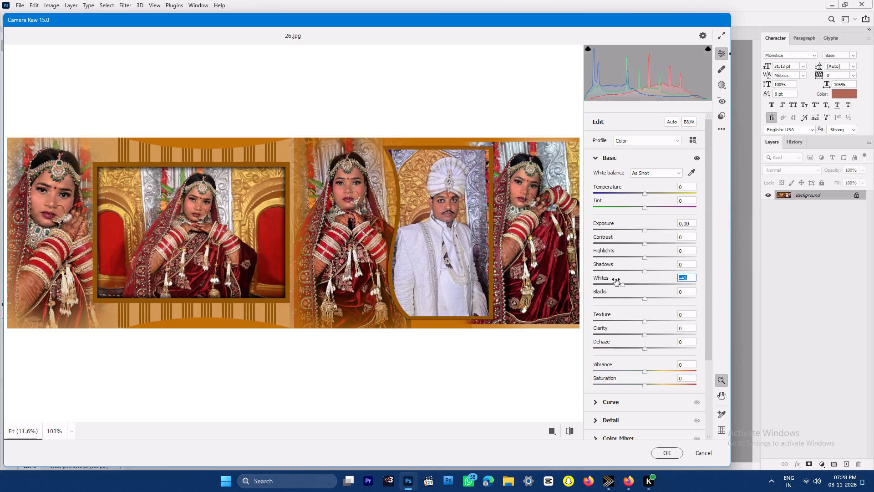
left_click_drag(619, 278, 625, 278)
key("Down")
left_click(642, 252)
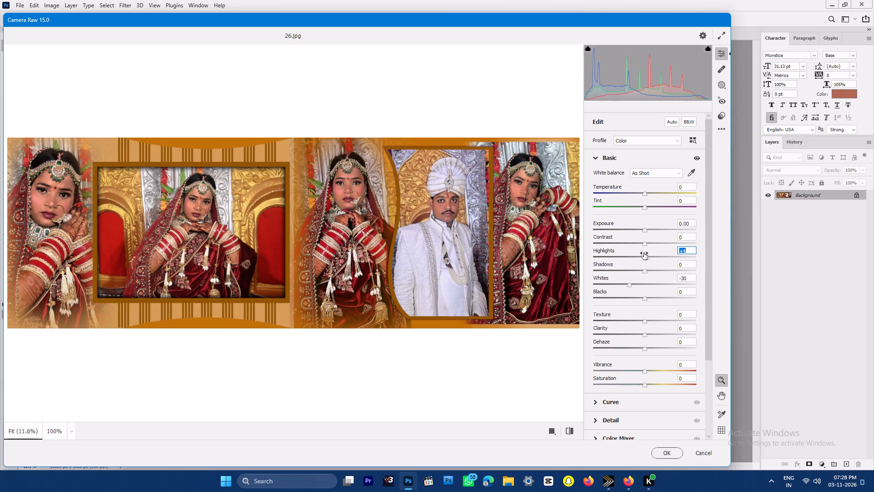
key("Return")
key("Return")
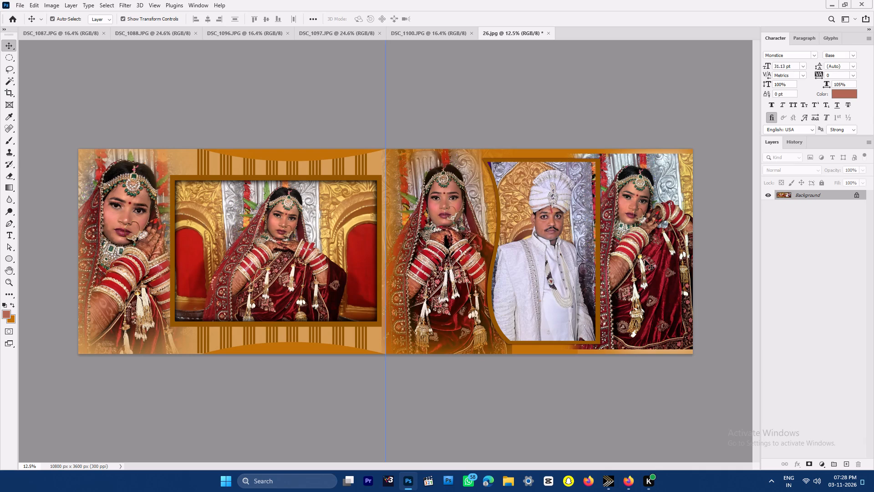
Select the face of the bride beside the groom with a 66 px feathered ellipse and shift Color Balance midtones to -7 yellow.
key("space")
left_click_drag(473, 221, 497, 307, "ctrl")
left_click_drag(482, 178, 483, 201)
left_click(461, 197)
key("v")
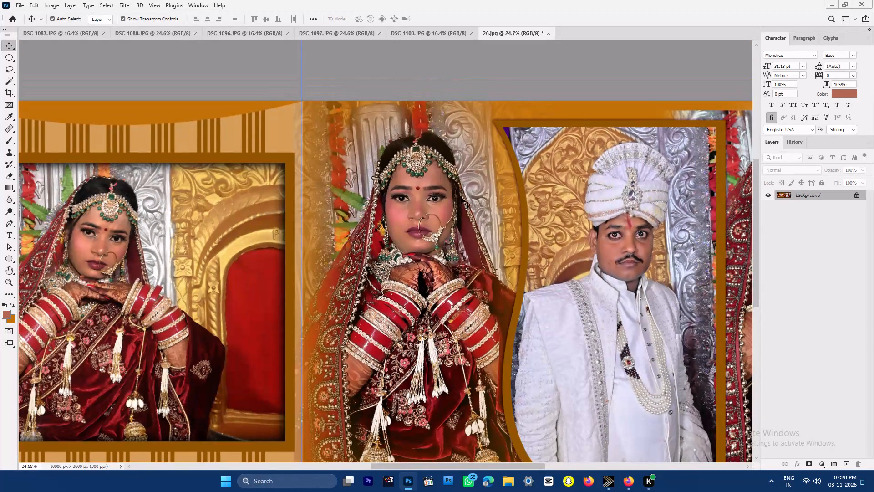
key("m")
key("m")
left_click_drag(369, 141, 466, 264)
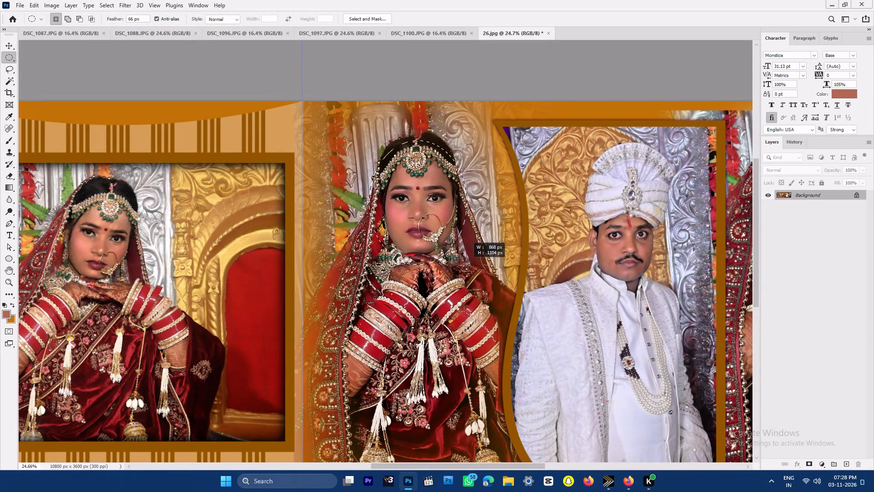
key("ctrl+b")
left_click(575, 293)
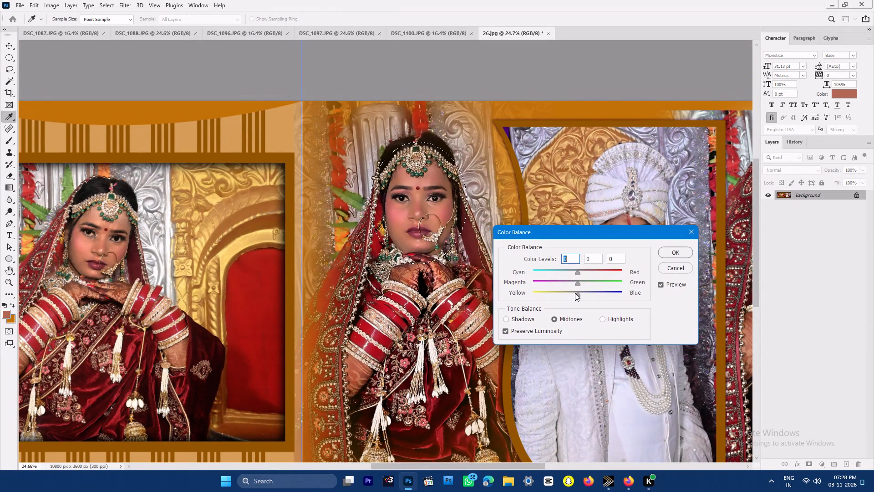
key("Down")
left_click(582, 272)
key("Down")
key("Down")
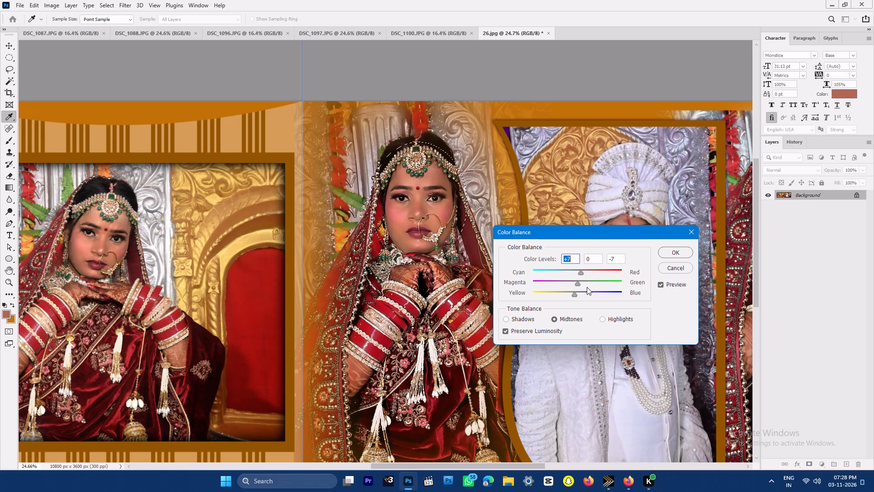
key("Down")
key("Down")
key("Down")
key("Down")
key("0")
Add a slight touch of red to the selected face's Color Balance highlights, apply the correction and deselect.
left_click(622, 318)
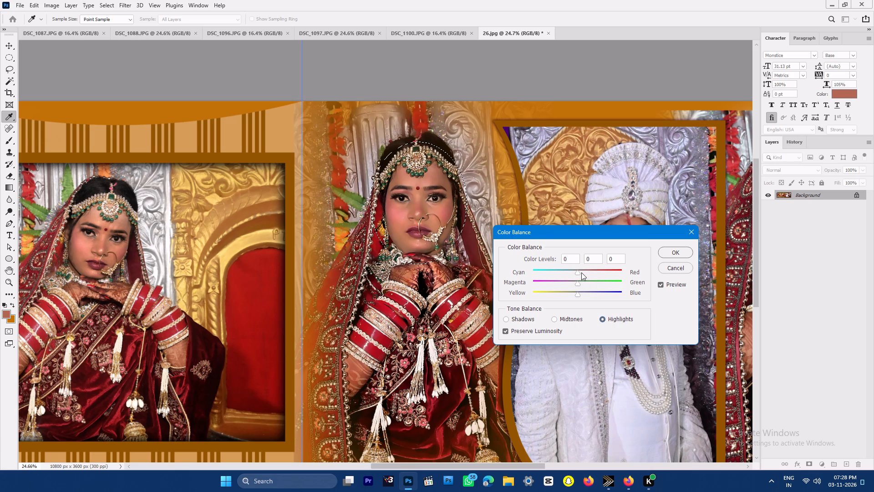
left_click(581, 272)
key("Down")
key("Down")
key("Down")
key("Down")
key("Down")
key("Down")
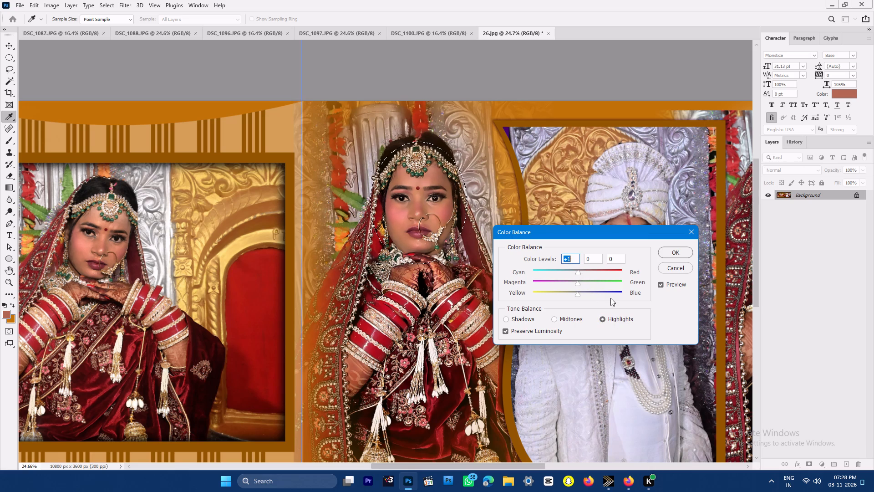
key("Up")
key("Return")
key("ctrl+d")
Touch up the bride's face in the leftmost photo with a soft skin-tone brush at 55% opacity.
key("ctrl+space")
left_click_drag(449, 248, 432, 222, "ctrl")
key("space")
key("space")
key("space")
key("space")
key("space")
key("space")
key("space")
key("space")
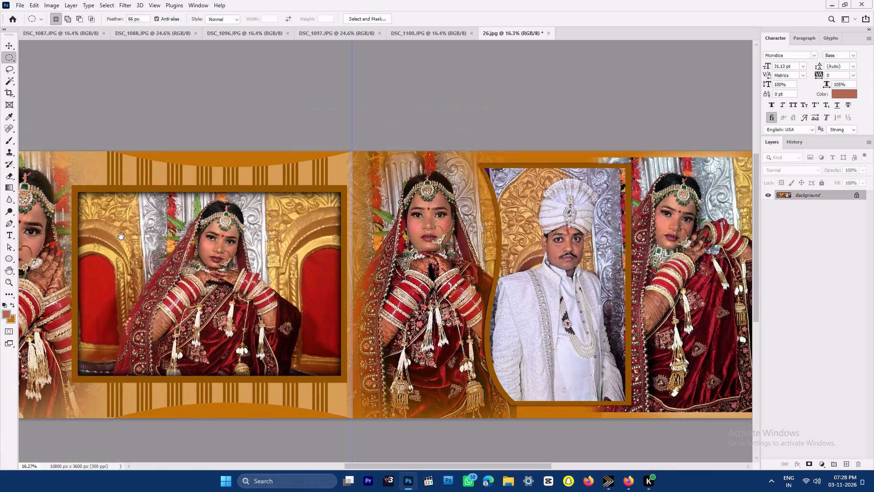
left_click_drag(130, 235, 249, 249)
left_click(270, 249)
left_click_drag(156, 248, 192, 306)
left_click_drag(250, 313, 295, 398, "ctrl")
key("b")
key("b")
left_click(261, 333, "alt")
left_click_drag(261, 343, 267, 351)
key("ctrl+space")
left_click_drag(297, 359, 250, 312, "ctrl")
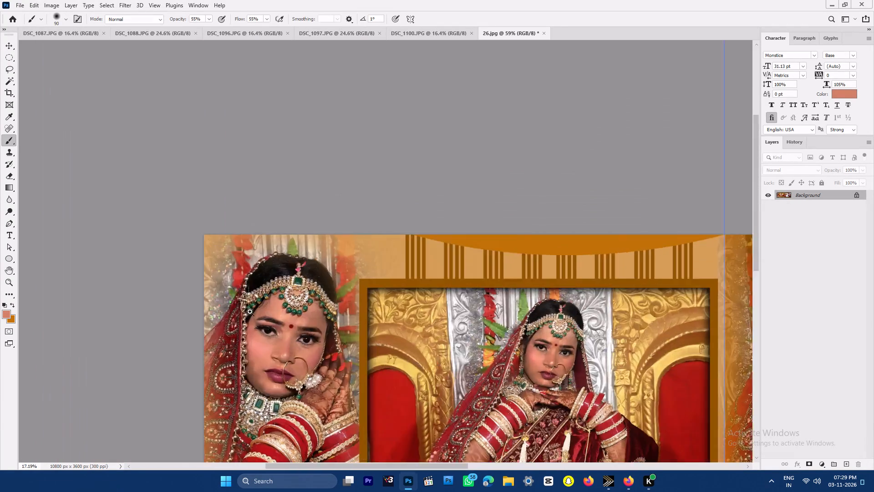
left_click_drag(250, 312, 232, 295, "ctrl")
Check the rest of spread 26, save it and close the file.
key("v")
key("space")
left_click_drag(600, 182, 655, 318, "ctrl")
left_click_drag(513, 305, 488, 240)
left_click_drag(505, 338, 478, 293, "ctrl")
left_click_drag(265, 343, 305, 314)
left_click(326, 294)
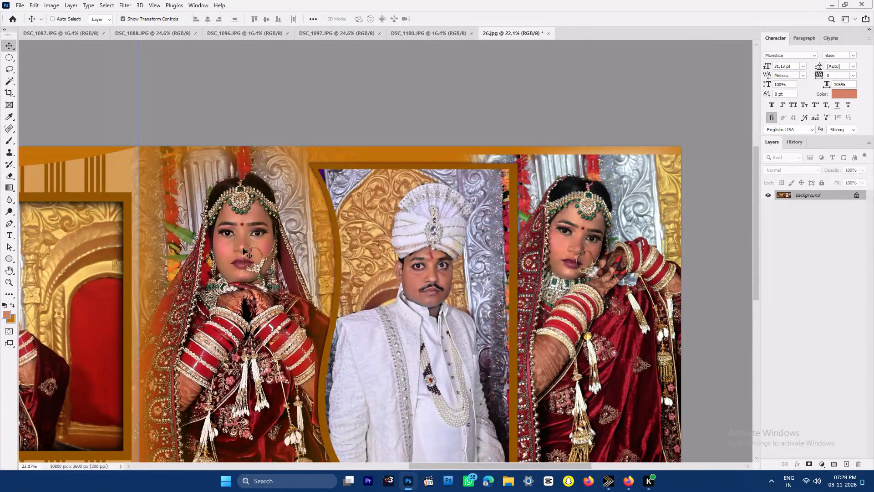
key("ctrl+s")
key("ctrl+w")
key("v")
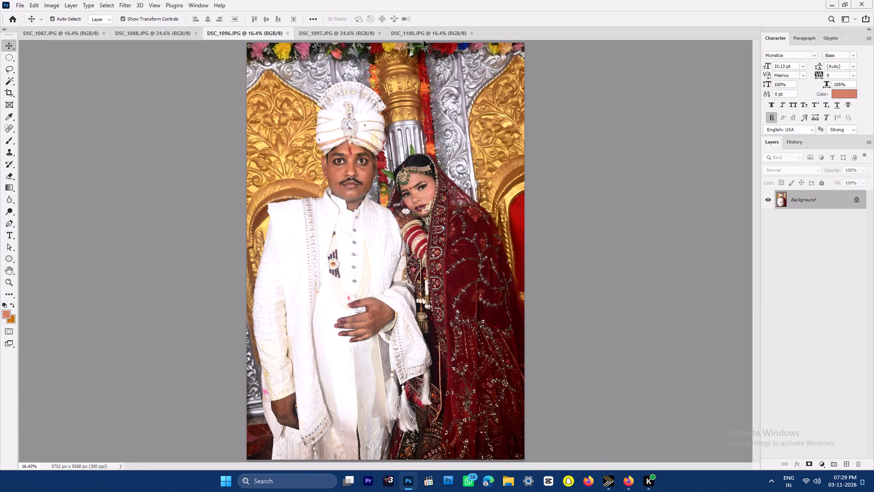
Look over the open couple photos and open the blank template Album Page (67).psd from the 05 Photo folder on ALBUM (E:).
left_click(428, 34)
left_click(356, 34)
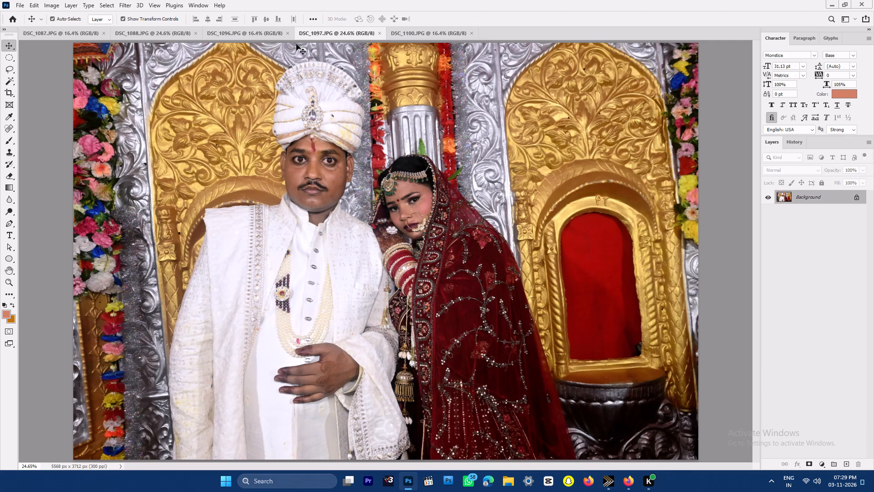
left_click(246, 31)
left_click(162, 31)
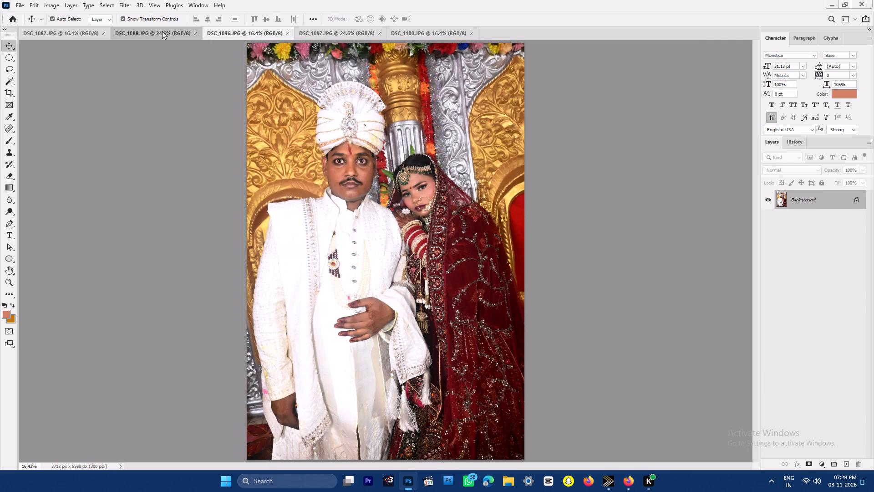
left_click(50, 34)
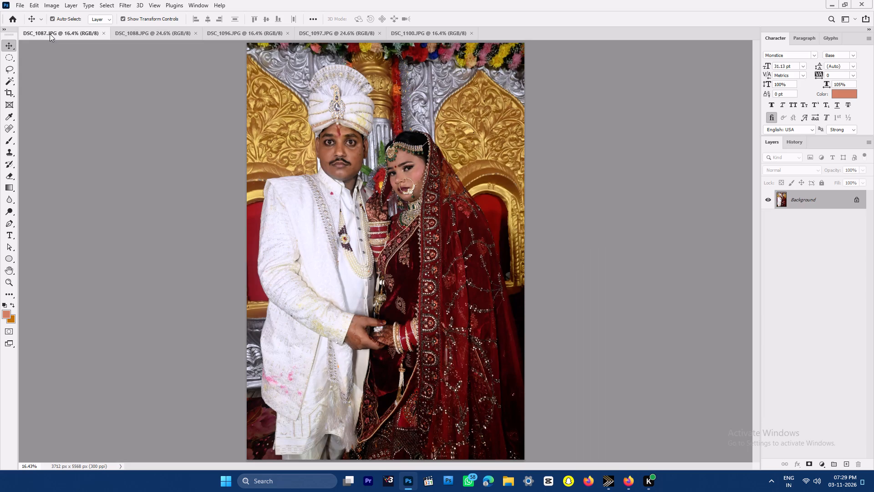
key("ctrl+o")
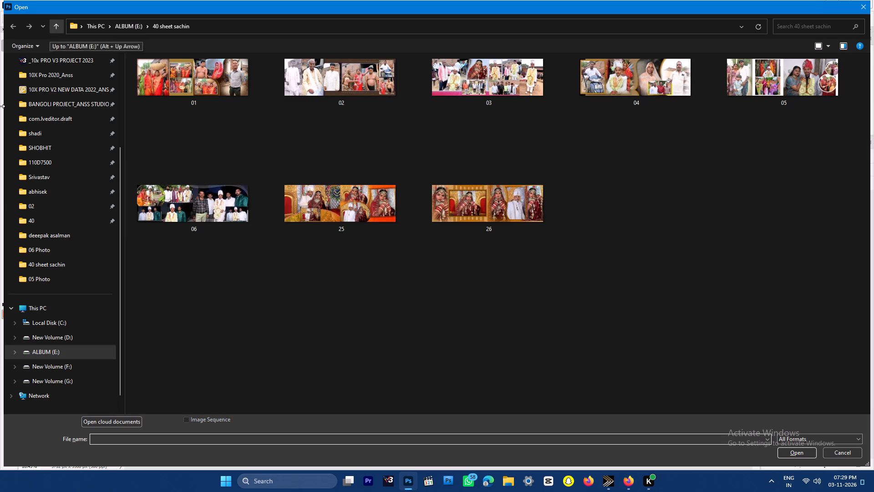
left_click(95, 351)
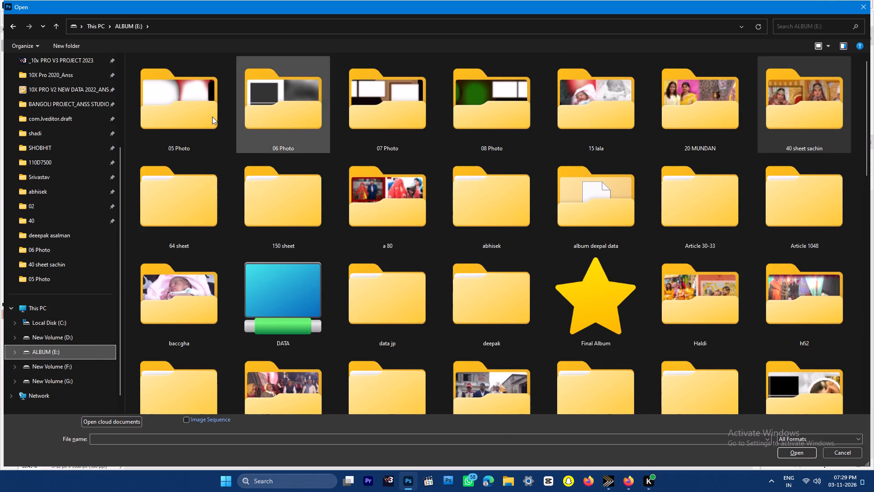
left_click(207, 113)
key("Return")
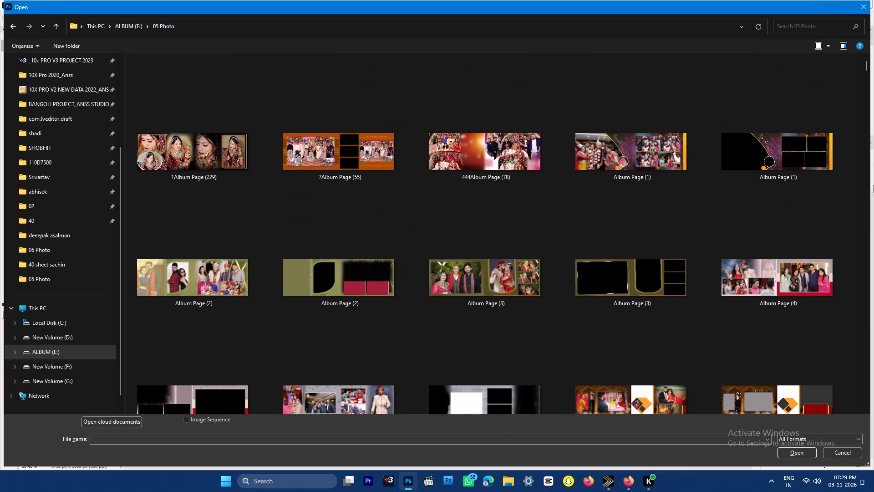
left_click_drag(866, 68, 869, 87)
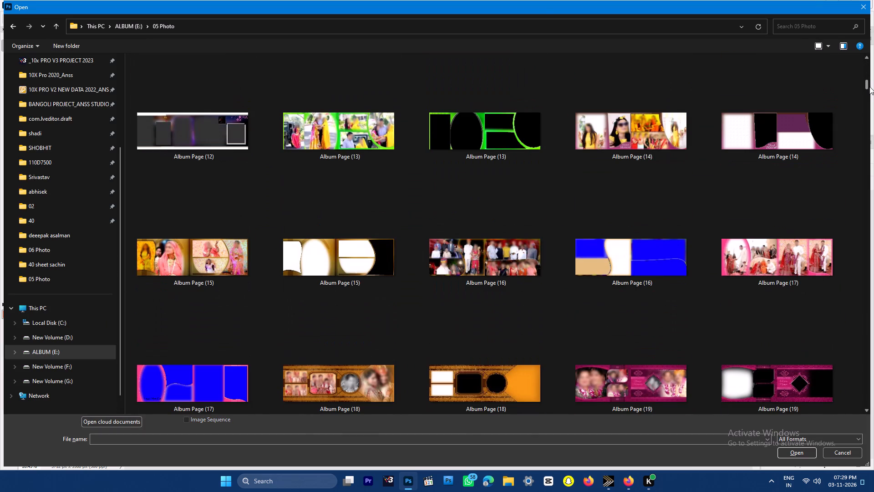
left_click_drag(869, 87, 869, 90)
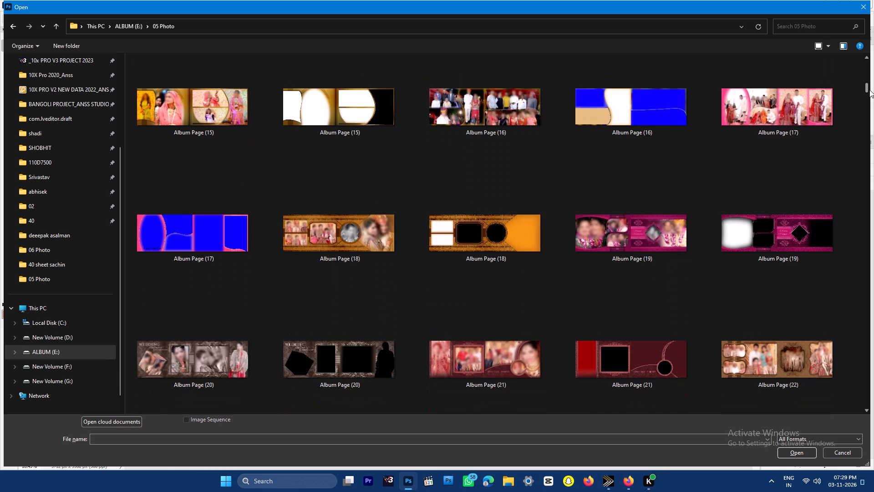
left_click_drag(869, 90, 868, 112)
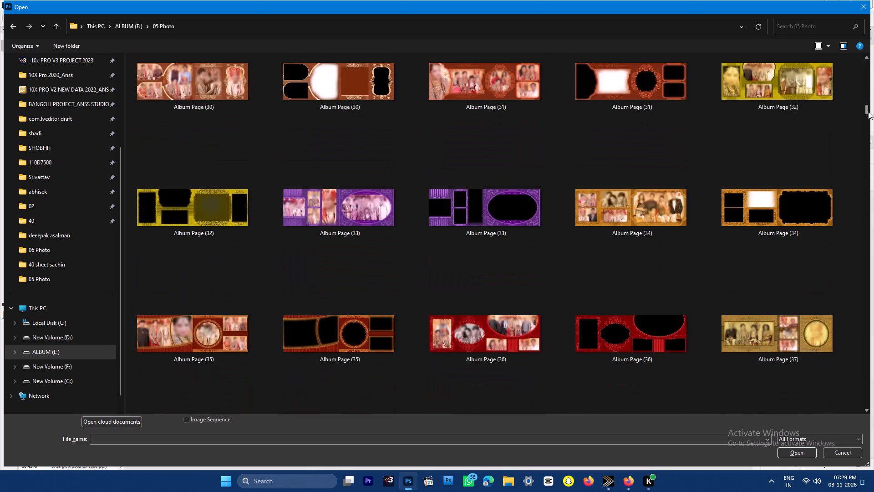
left_click_drag(868, 112, 869, 123)
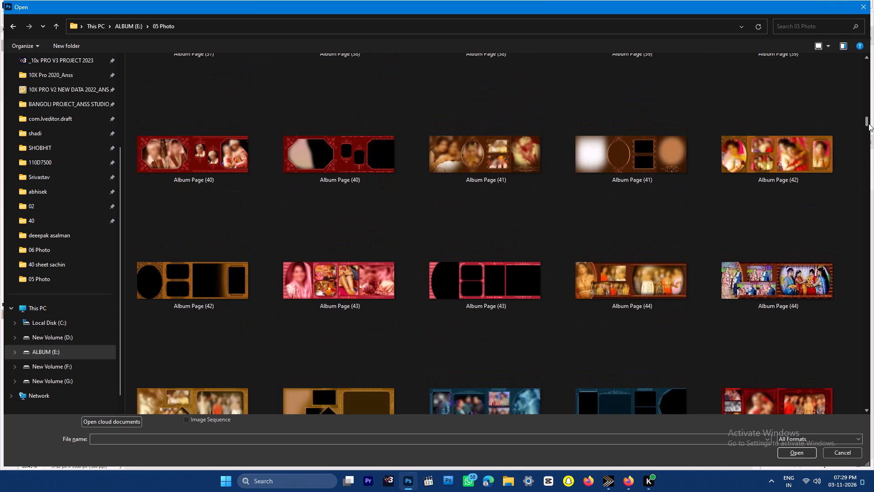
left_click_drag(869, 123, 869, 131)
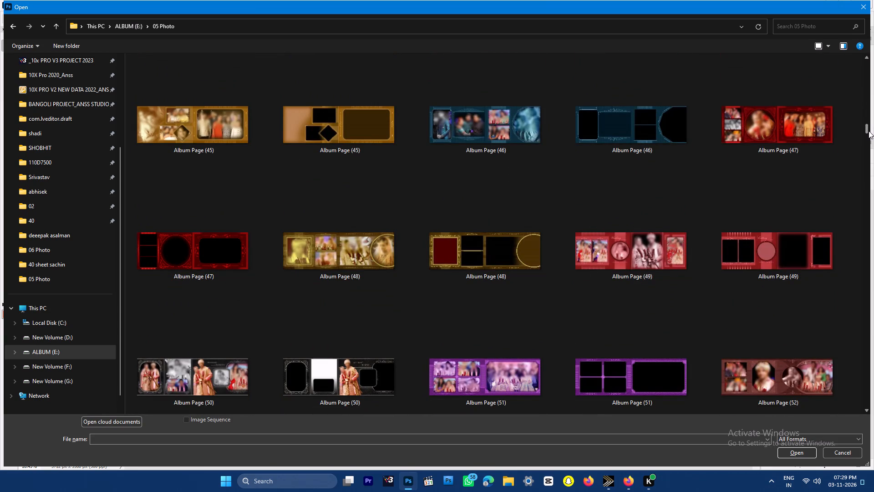
left_click_drag(869, 131, 868, 146)
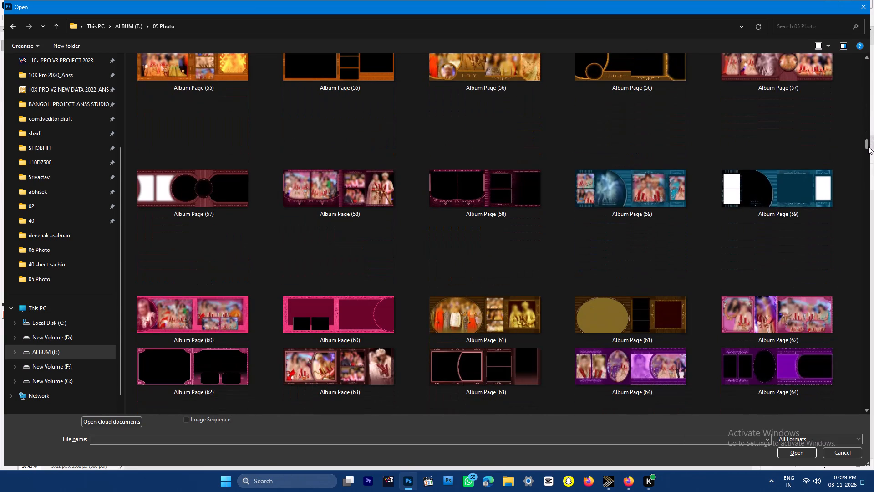
left_click_drag(868, 146, 868, 157)
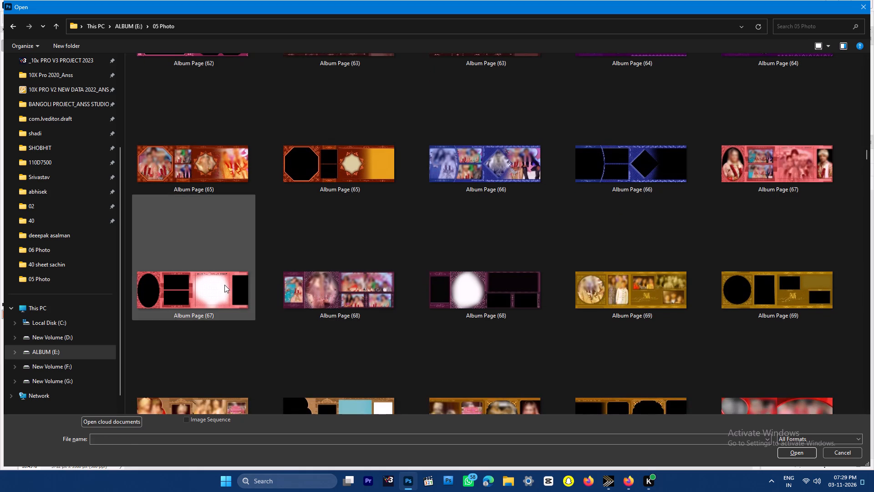
double_click(224, 285)
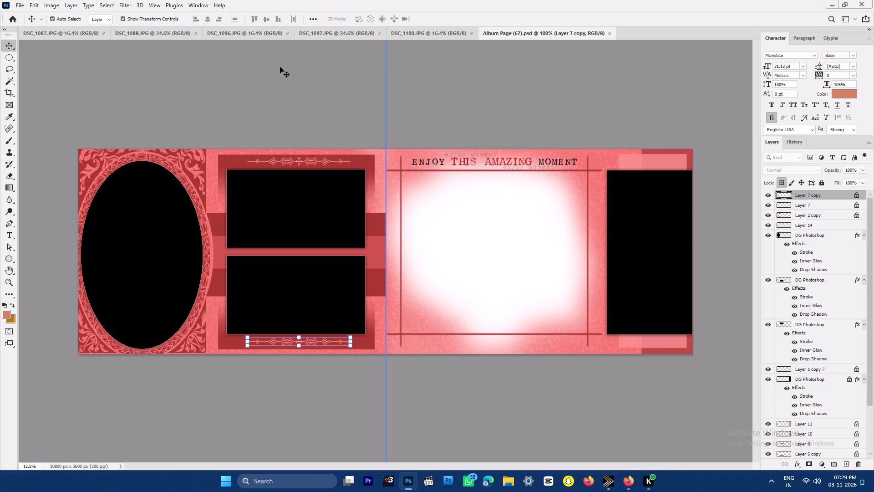
Delete the ornamental frame layer, Layer 2 copy, surrounding the oval photo placeholder.
left_click(124, 230)
left_click(118, 129)
left_click(188, 165)
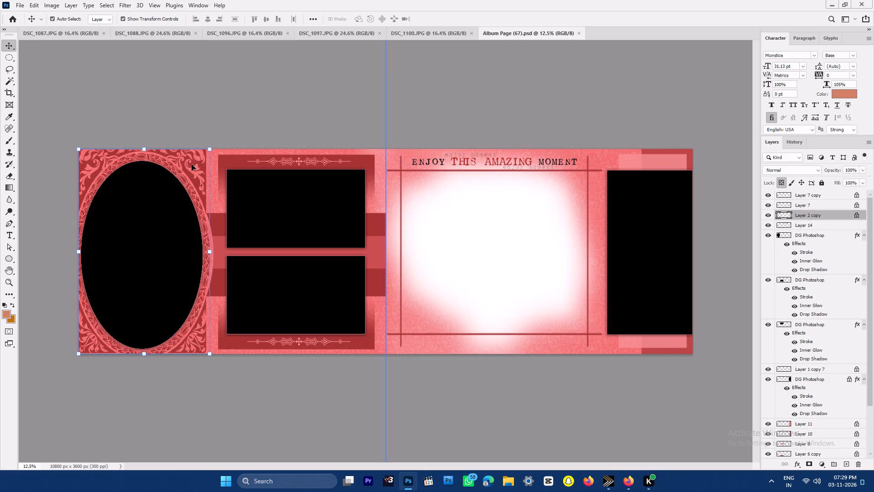
key("End")
key("Delete")
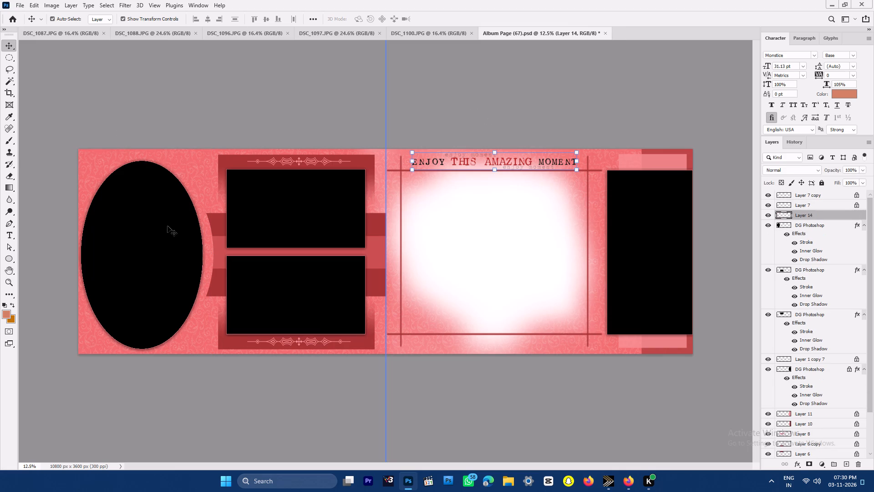
Enlarge the oval photo placeholder to about 107% width and 102% height and nudge it horizontally into place.
left_click(168, 226)
left_click_drag(202, 251, 208, 251)
left_click_drag(208, 251, 213, 251, "shift")
key("Return")
key("Left")
key("Left")
key("Left")
key("Left")
key("Left")
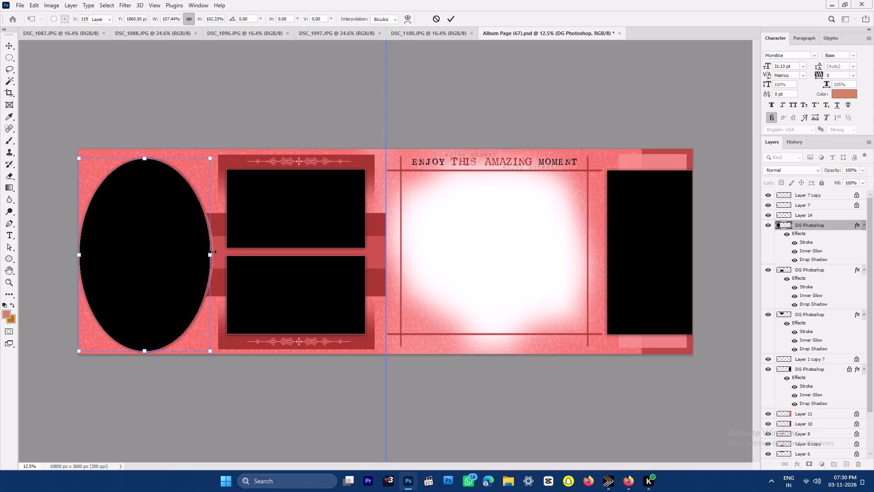
key("Right")
key("Right")
left_click(259, 115)
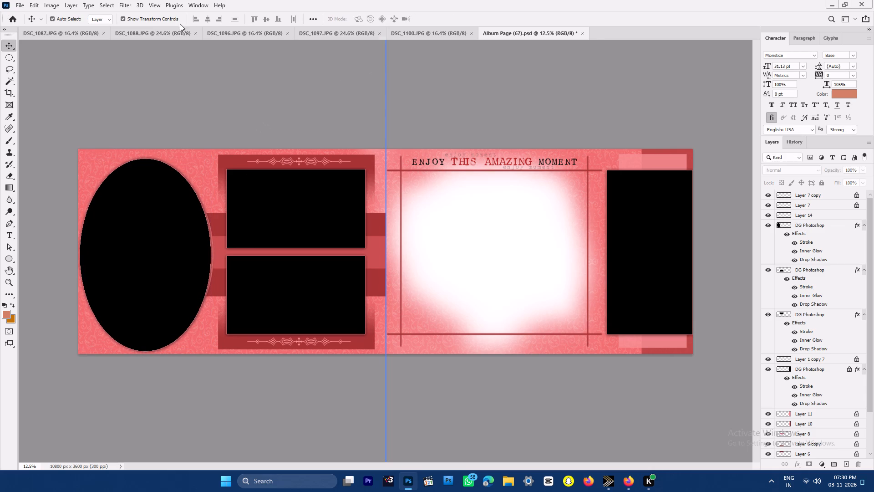
Apply Color Balance to photo DSC_1088, shifting the highlights toward blue by about +14.
left_click(147, 29)
key("ctrl+b")
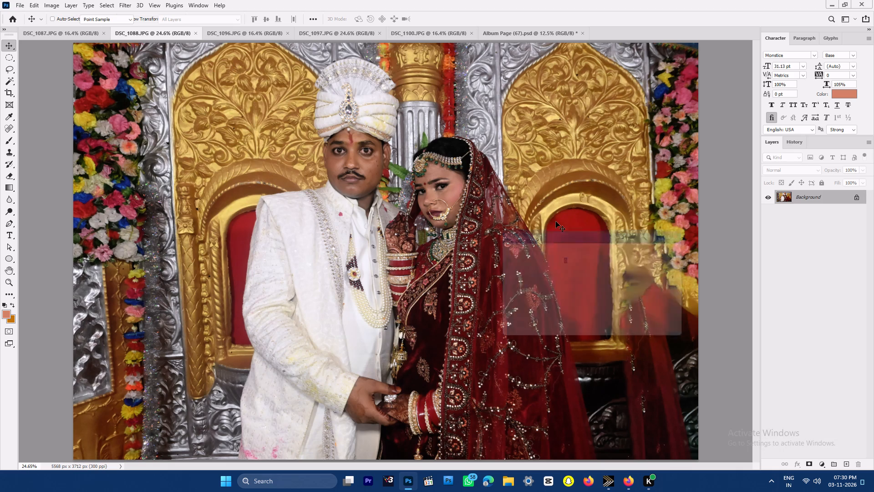
left_click(625, 320)
left_click(584, 294)
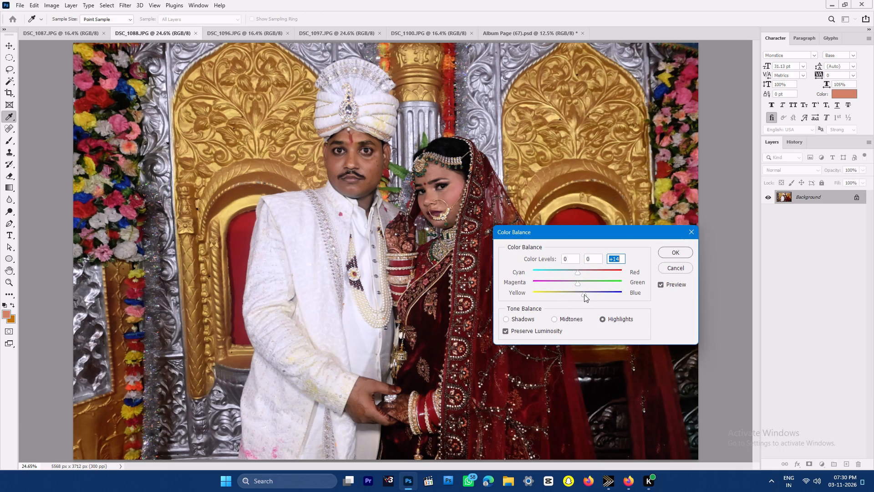
key("Up")
key("Return")
Apply Color Balance to photo DSC_1087, setting the midtones yellow–blue level to +5.
left_click(59, 41)
left_click(59, 37)
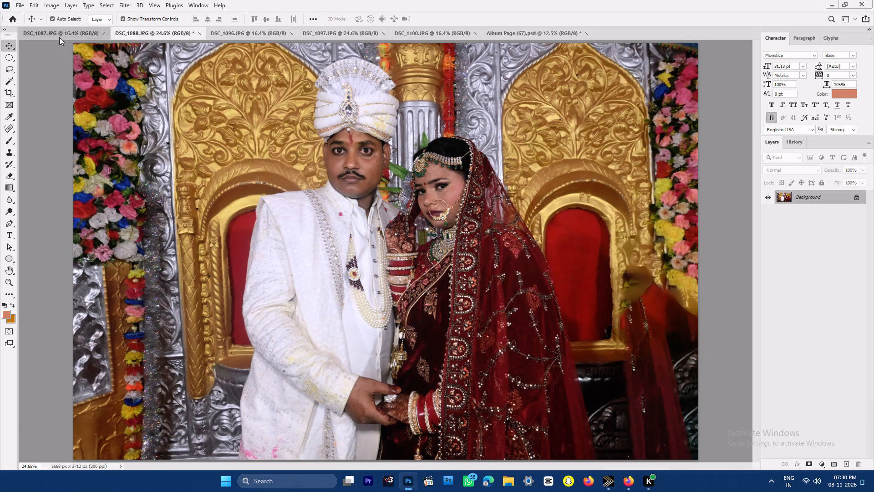
left_click(382, 181)
key("ctrl+b")
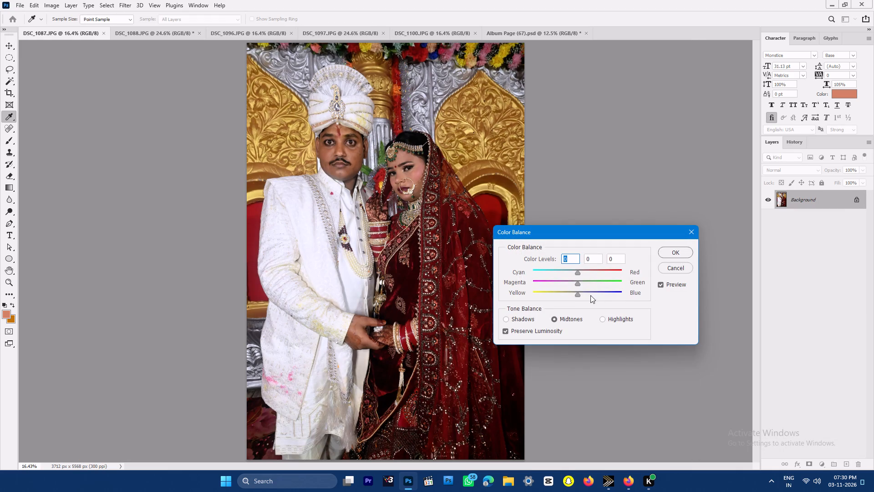
left_click(582, 295)
key("Down")
key("Down")
key("Down")
key("Down")
key("Return")
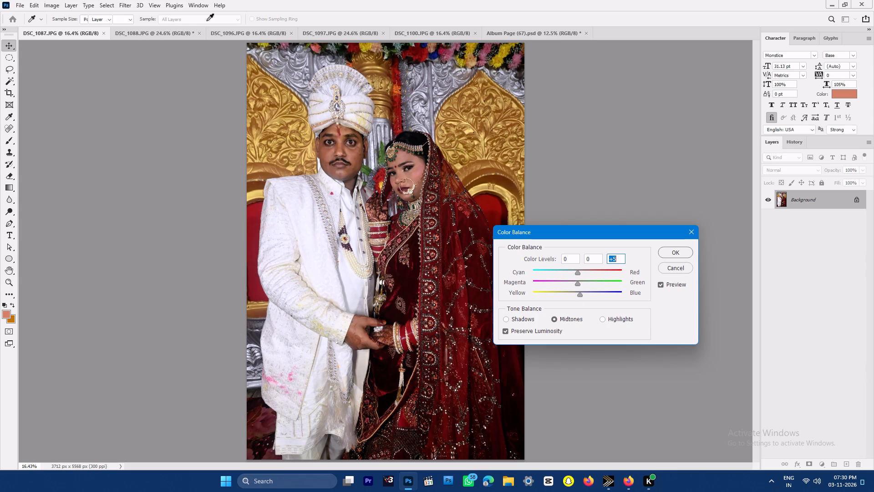
Apply Color Balance to photo DSC_1096, setting the midtones yellow–blue level to +3.
left_click(247, 35)
left_click(368, 180)
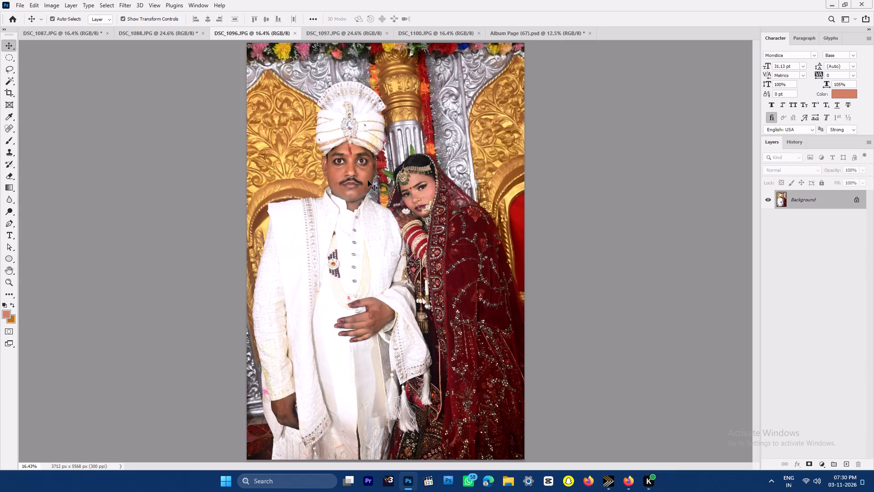
key("ctrl+b")
left_click(579, 295)
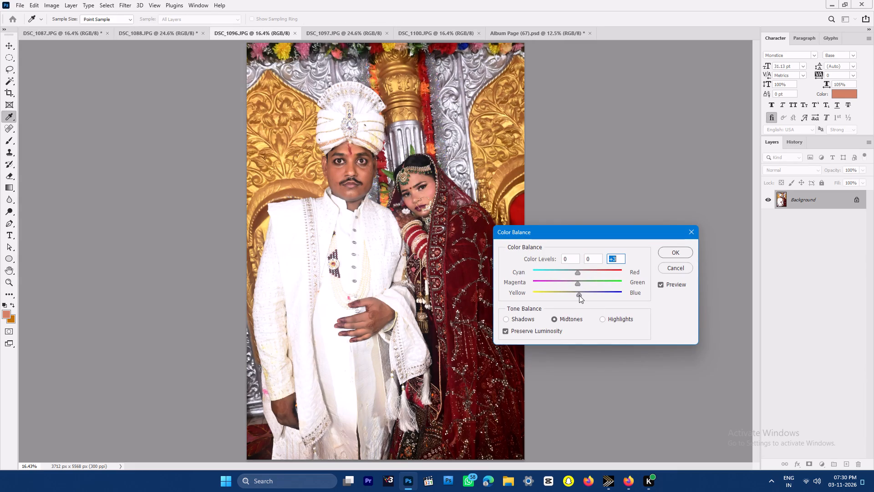
key("Return")
Shift the midtones of photo DSC_1097 toward blue with Color Balance and fade the adjustment.
left_click(342, 32)
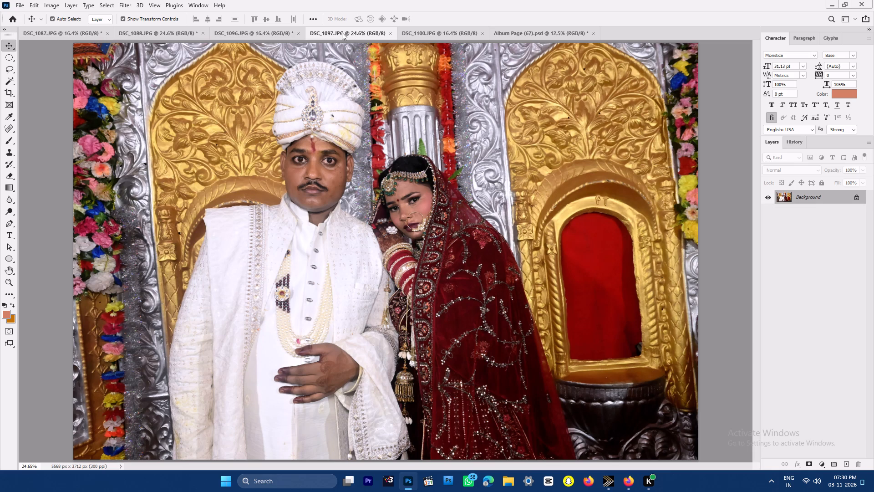
left_click(366, 125)
key("ctrl+b")
left_click(582, 294)
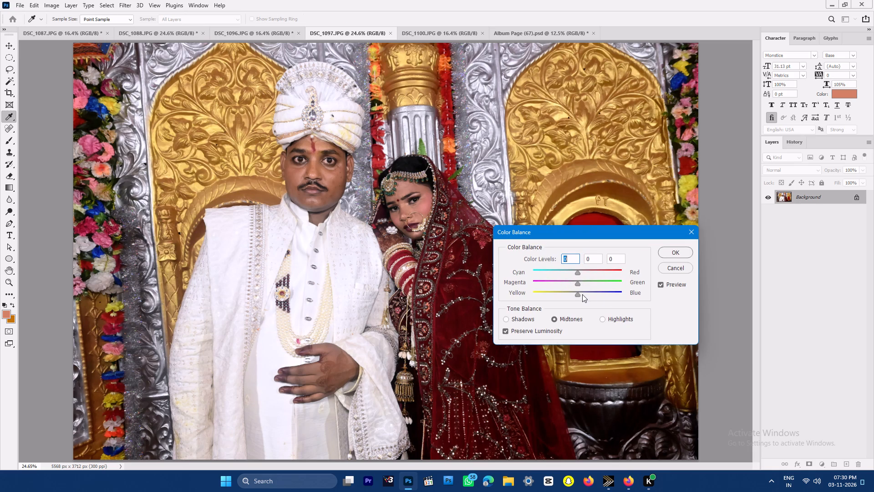
key("Return")
key("ctrl+shift+f")
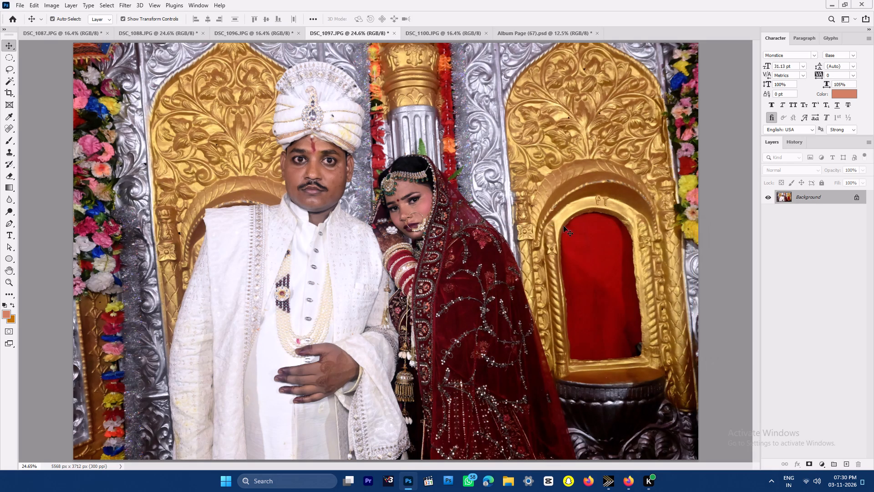
left_click(614, 310)
key("Return")
Shift the midtones of photo DSC_1100 slightly toward blue with Color Balance.
left_click(441, 32)
key("ctrl+b")
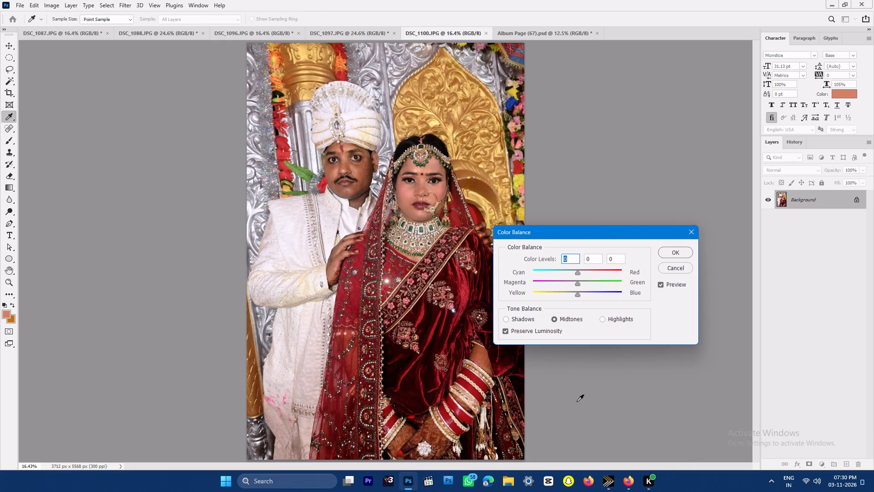
left_click(580, 292)
key("Return")
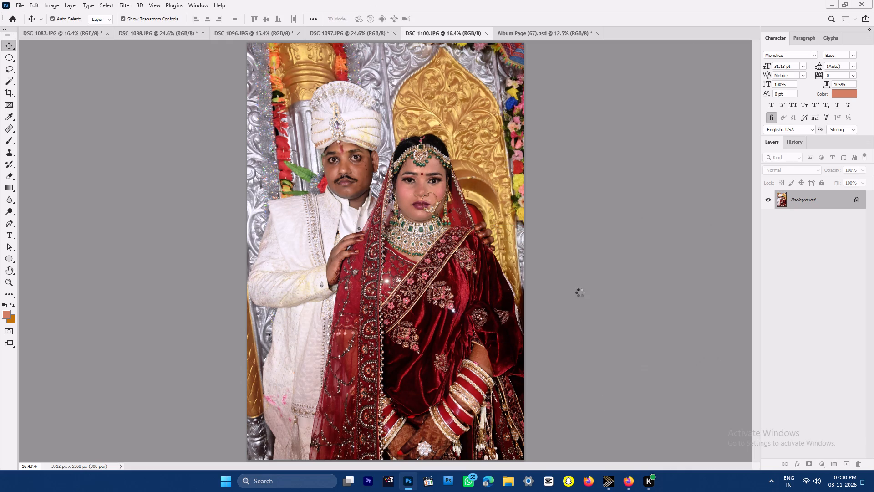
Lighten the groom's face in DSC_1100 using a feathered elliptical selection and Shadows/Highlights with Shadows at 13%, deselect and save the photo.
left_click(350, 171)
key("m")
key("m")
left_click_drag(337, 135, 367, 189)
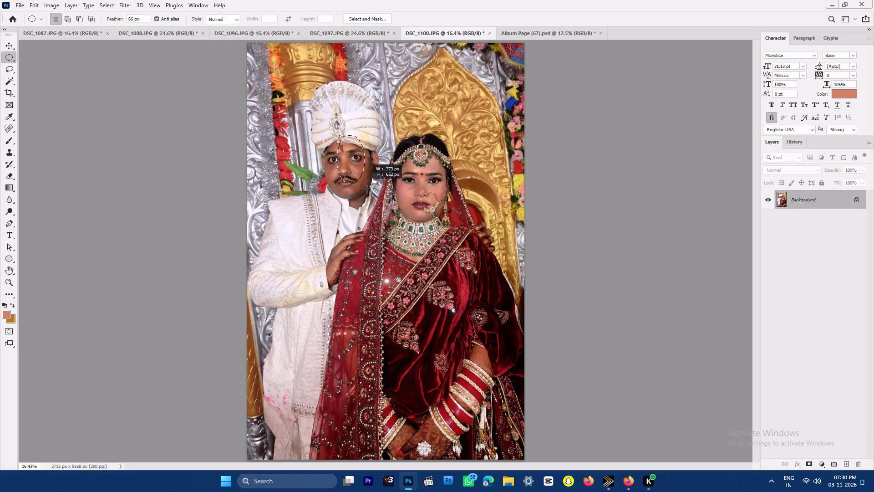
left_click_drag(367, 189, 381, 211)
key("alt+i")
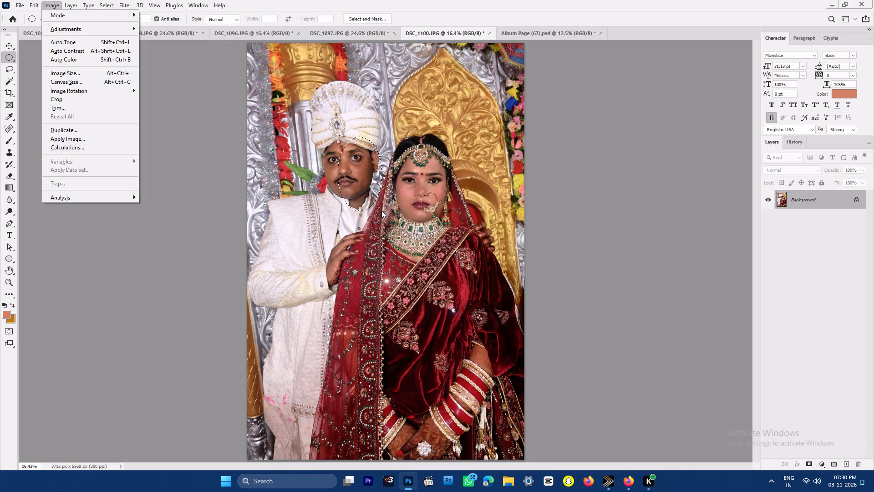
type("aw")
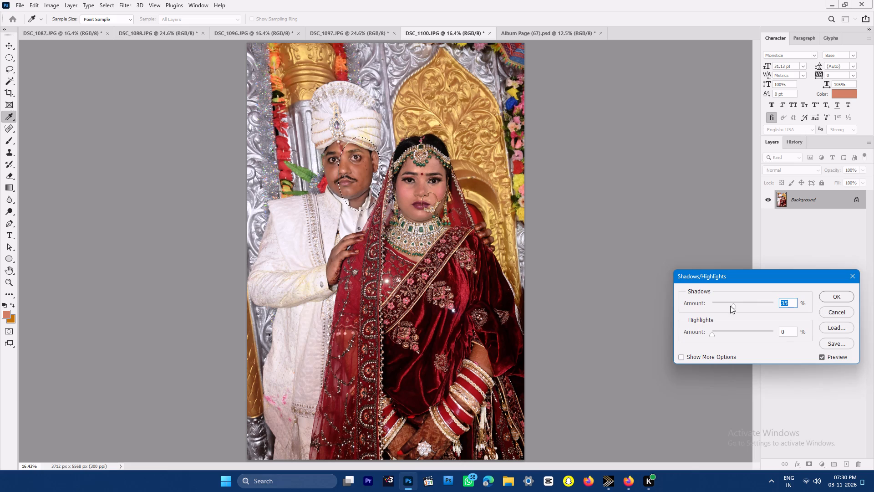
left_click_drag(731, 307, 689, 304)
left_click(719, 305)
key("Return")
key("ctrl+d")
key("ctrl+s")
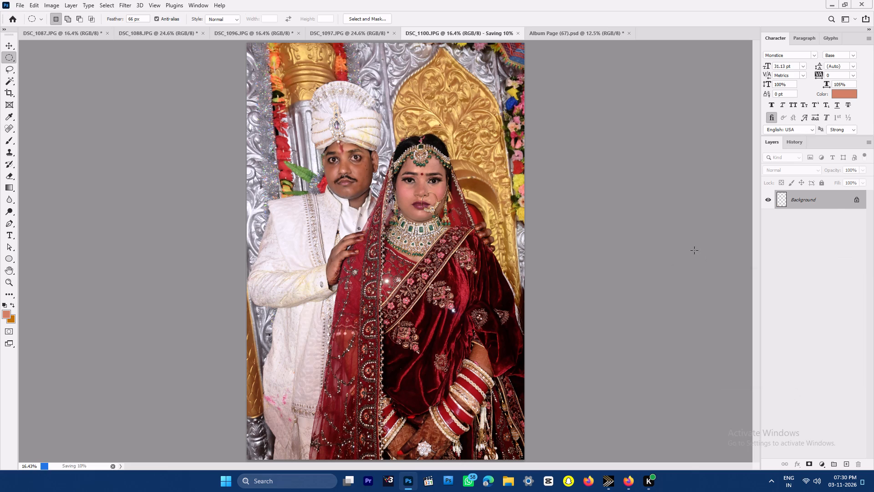
Cut the whole DSC_1100 image to the clipboard and close its file without saving.
key("ctrl+a")
key("ctrl+x")
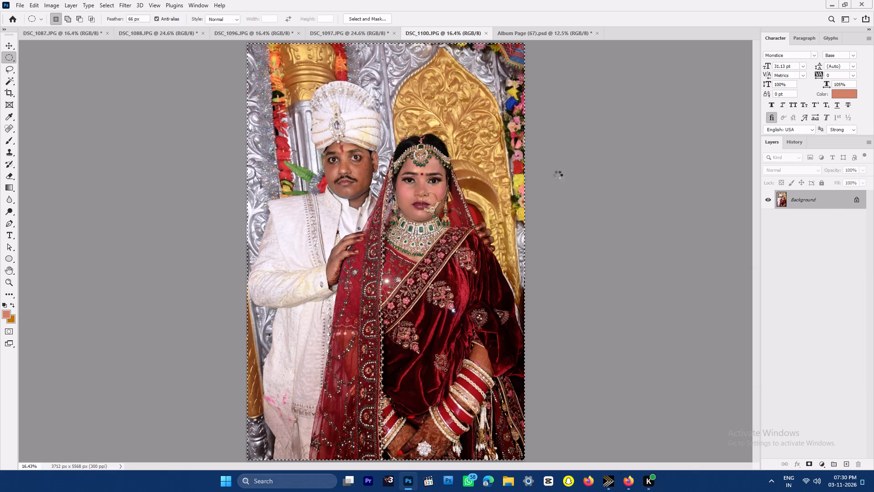
key("ctrl+w")
key("Right")
key("Return")
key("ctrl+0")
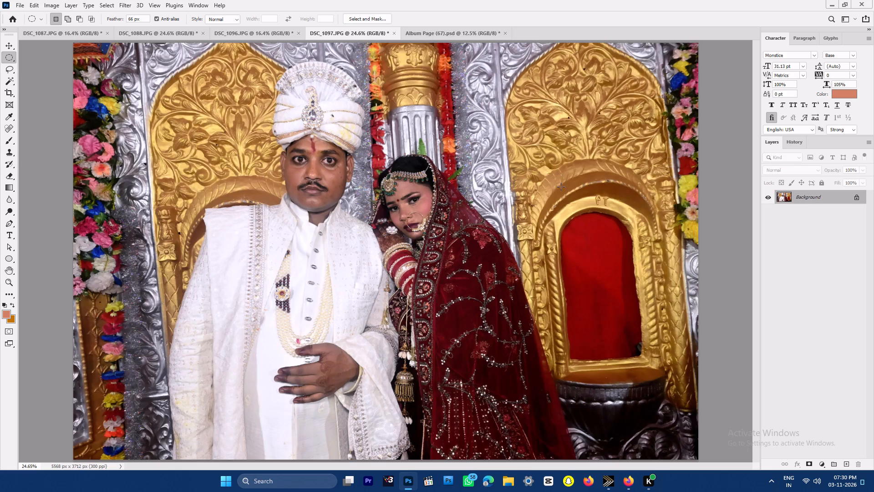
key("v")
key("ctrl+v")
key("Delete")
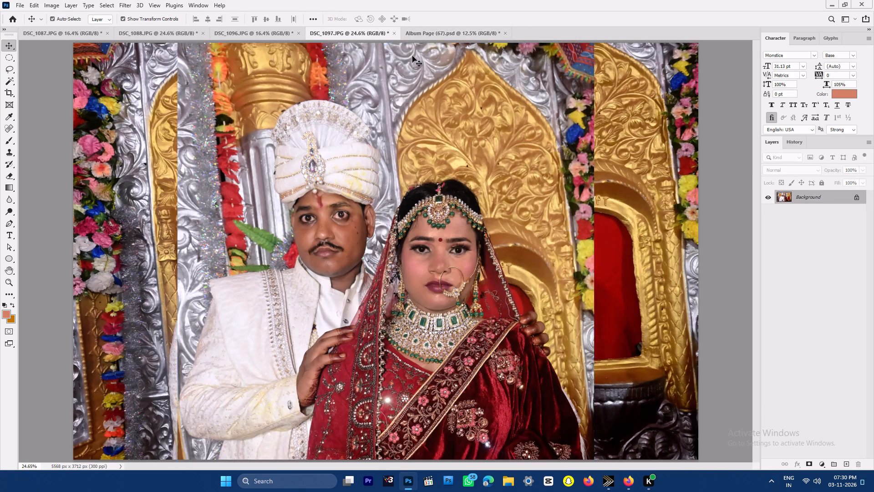
In Album Page (67).psd, widen the right page's black photo placeholder leftward to the edge of the crossed line frame.
left_click(436, 32)
left_click(636, 251)
left_click_drag(608, 256, 593, 257, "shift")
key("Return")
key("Return")
Select the widened placeholder's area and paste the DSC_1100 couple photo into it as a masked layer.
key("w")
left_click(625, 246)
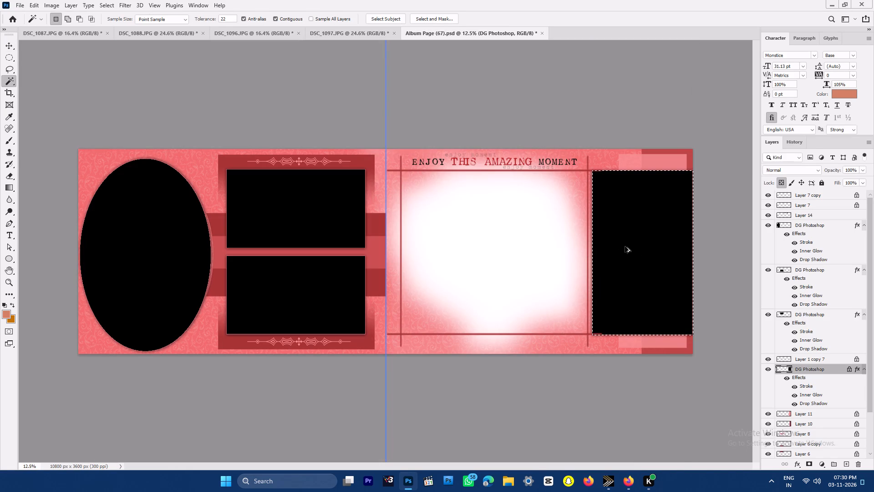
key("ctrl+alt+shift+v")
key("v")
key("v")
Scale the pasted couple photo to about 51.8% and position it so it fills the right page's placeholder.
left_click_drag(477, 309, 540, 302)
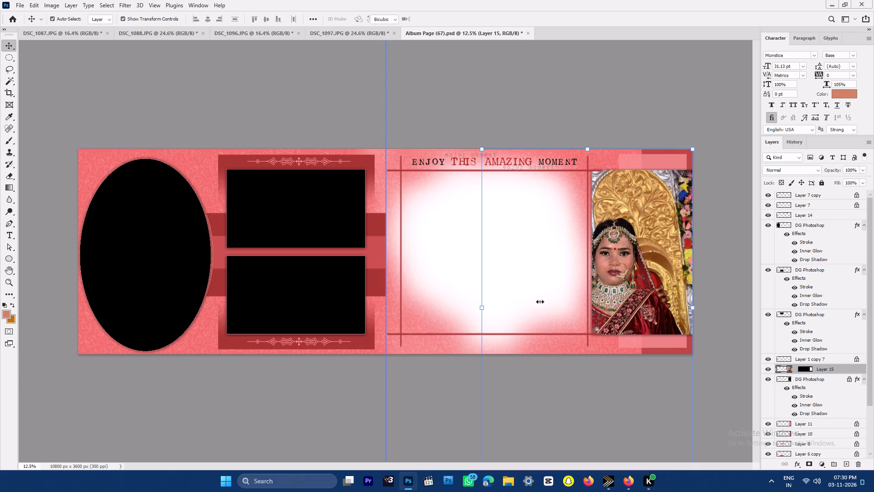
left_click_drag(540, 302, 584, 291)
key("ctrl+space")
key("ctrl+space")
key("ctrl+space")
key("ctrl+space")
key("ctrl+space")
key("ctrl+space")
key("ctrl+space")
key("ctrl+space")
left_click_drag(608, 284, 622, 342, "ctrl")
left_click_drag(622, 342, 418, 351)
left_click_drag(457, 329, 458, 239)
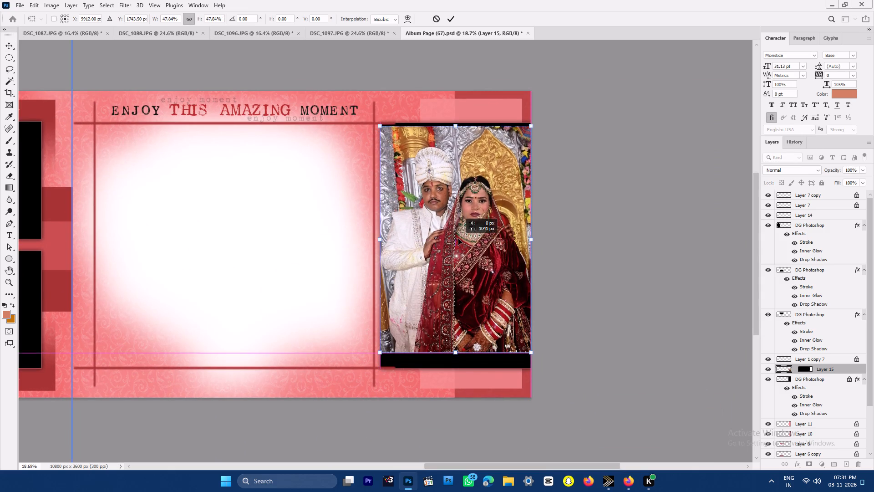
left_click_drag(458, 239, 458, 237)
left_click_drag(454, 350, 455, 358)
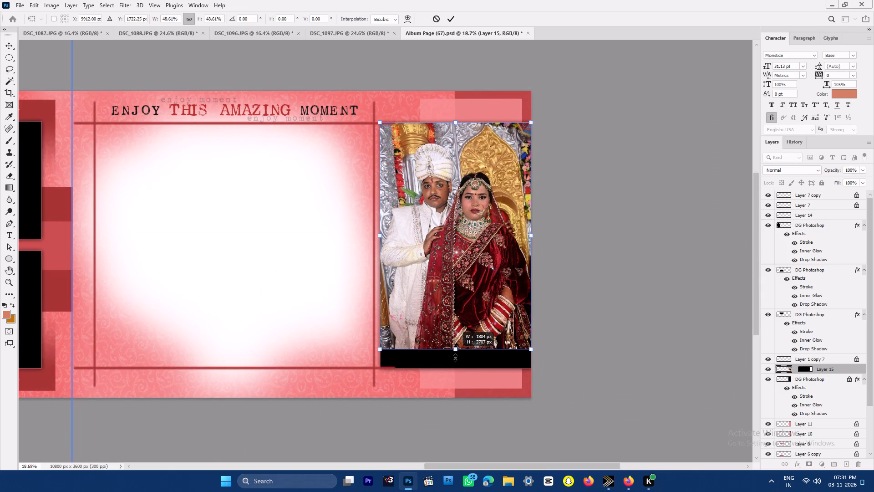
left_click_drag(455, 358, 455, 368)
key("space")
key("space")
key("space")
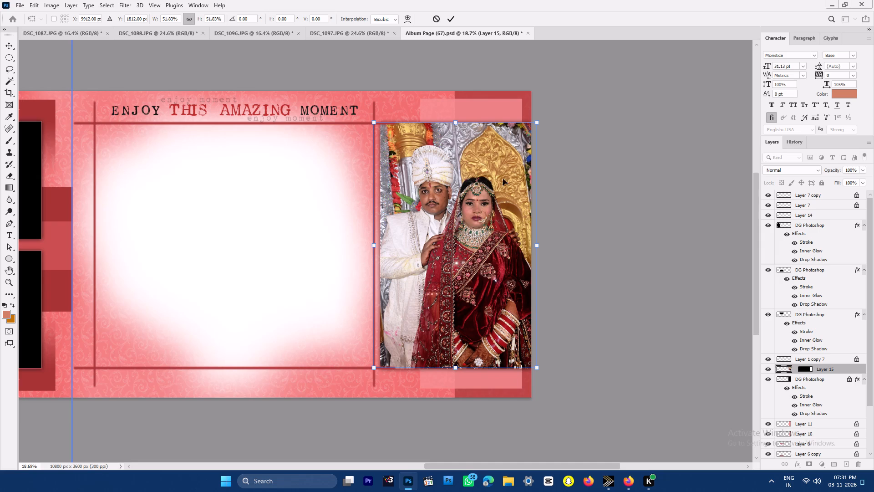
left_click_drag(457, 236, 463, 235)
key("Return")
key("Return")
key("Return")
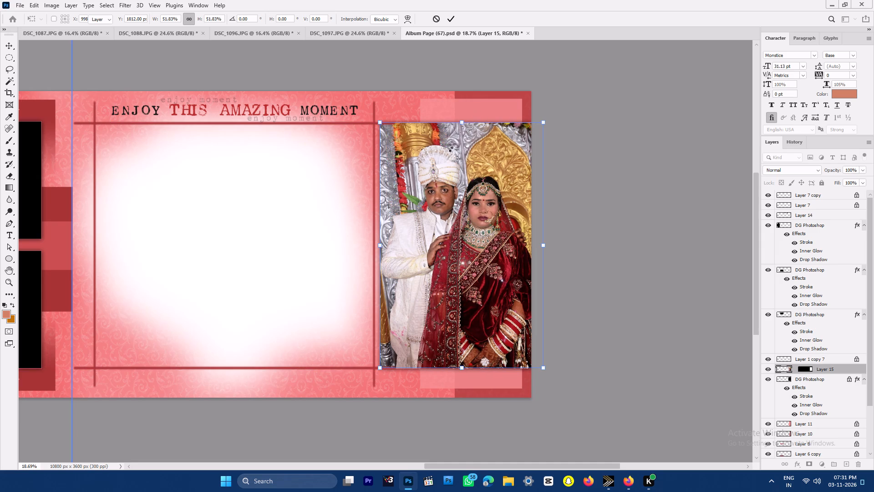
Enlarge the couple photo upward to about 102.6% and merge it down into the DG Photoshop placeholder layer.
left_click_drag(457, 119, 457, 112)
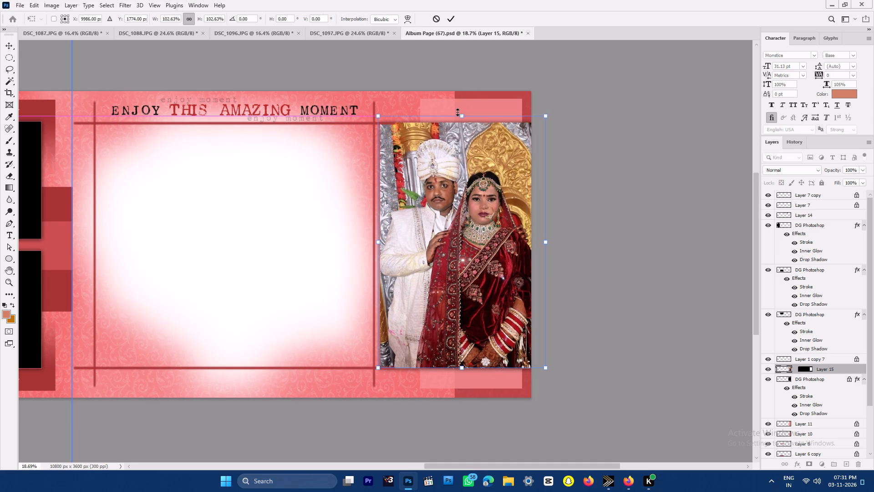
key("Return")
key("Return")
key("ctrl+e")
Darken the bride's face in the placed photo using a feathered elliptical selection and Curves with input 191 at output 182, and deselect.
left_click(464, 193)
key("space")
left_click_drag(486, 201, 498, 234, "ctrl")
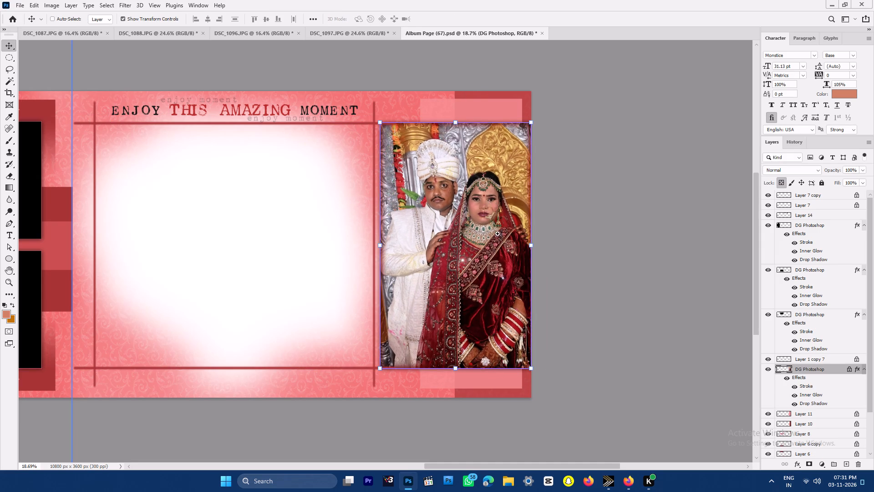
left_click_drag(498, 234, 523, 289, "ctrl")
left_click(489, 231)
key("m")
key("m")
key("m")
left_click_drag(452, 159, 487, 213)
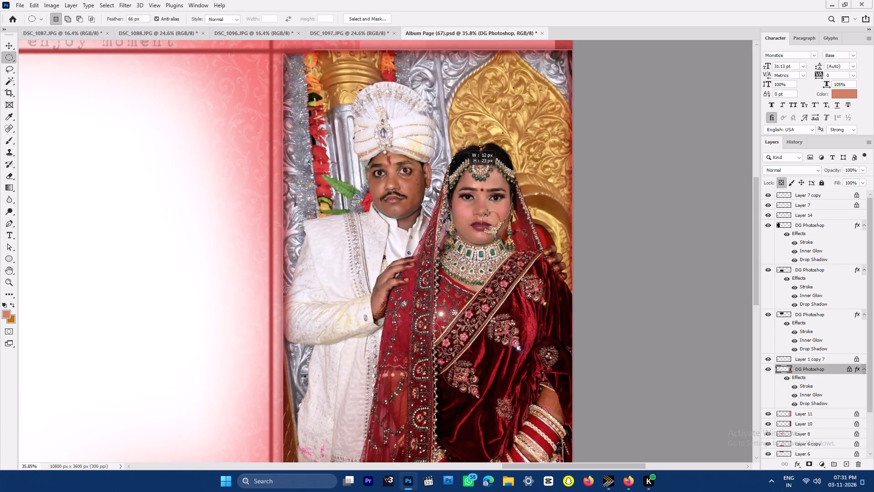
left_click_drag(487, 213, 509, 250)
key("ctrl+alt+m")
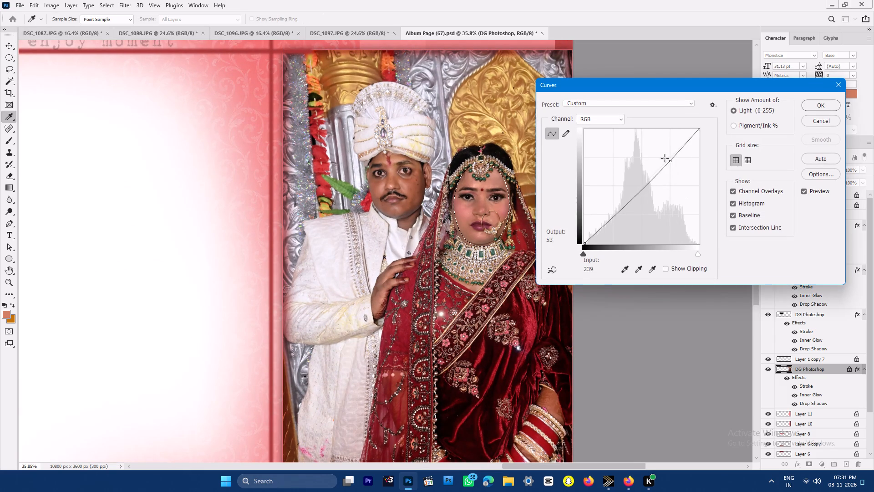
left_click(670, 163)
key("Down")
key("Down")
key("Down")
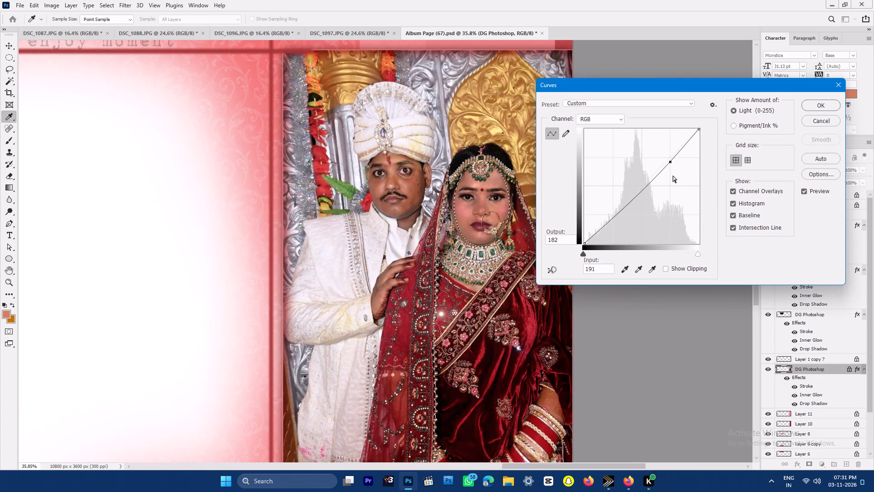
key("Return")
key("ctrl+d")
key("ctrl+0")
key("v")
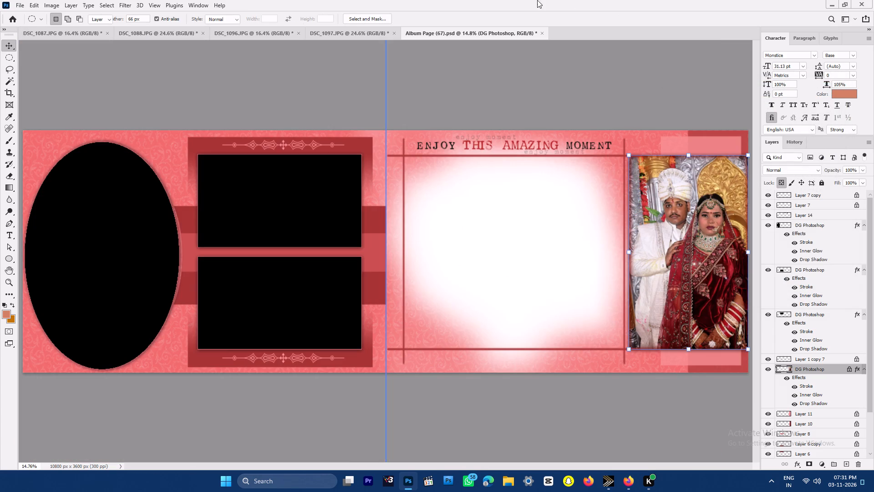
Shift the highlights of photo DSC_1097 slightly toward red with Color Balance, keeping the midtones neutral, and save the photo.
left_click(332, 32)
left_click(455, 179)
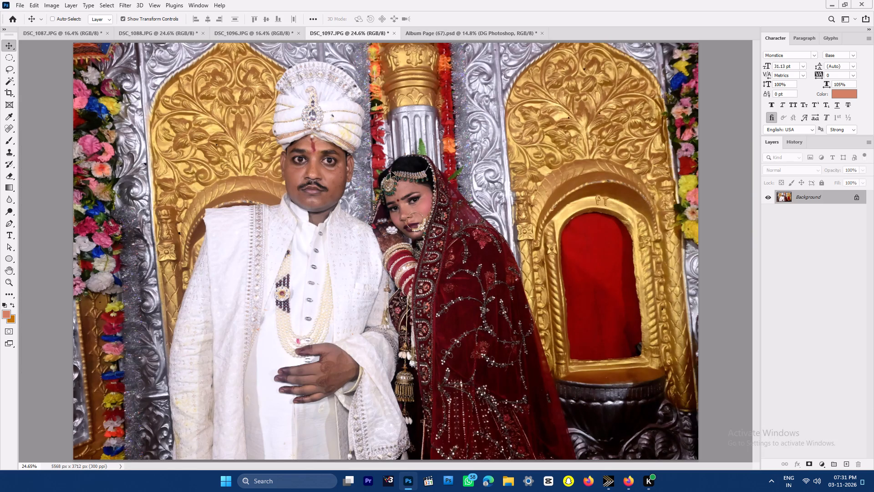
key("ctrl+b")
left_click(577, 284)
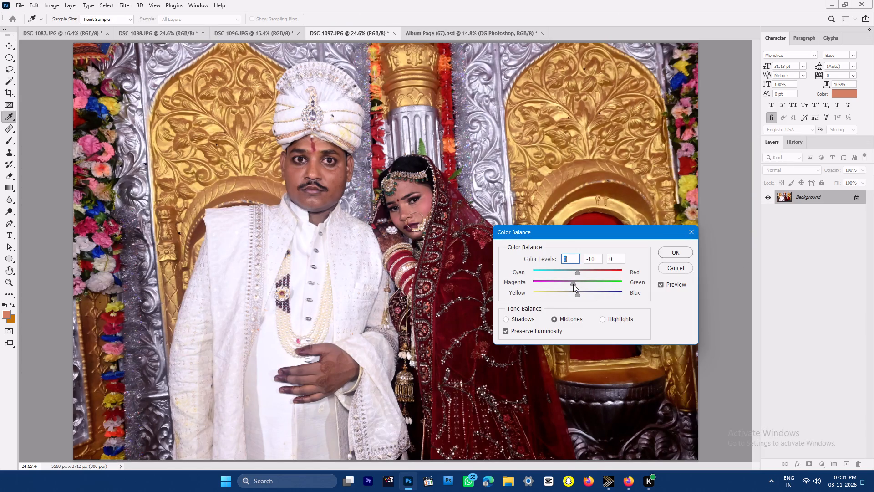
key("0")
left_click(613, 317)
left_click(579, 271)
key("Down")
key("Down")
key("Down")
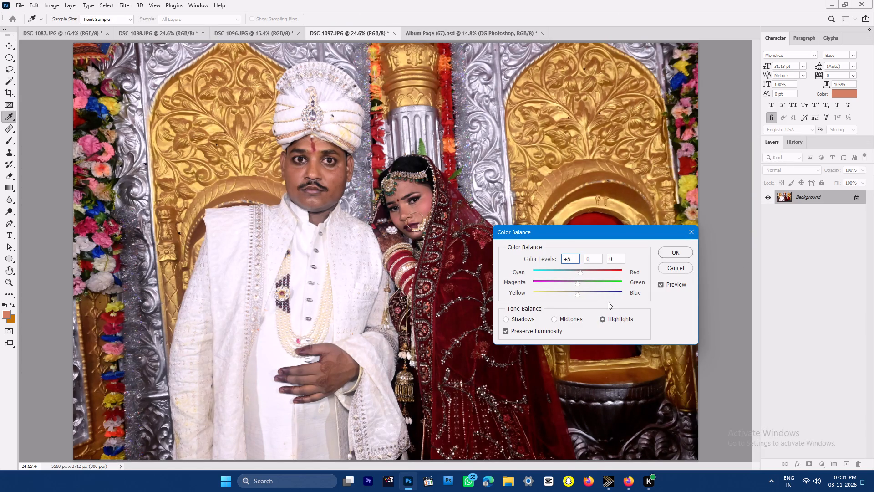
key("Down")
key("Return")
key("ctrl+d")
key("ctrl+s")
Cut the entire DSC_1097 photo to the clipboard and close its document without saving.
key("ctrl+0")
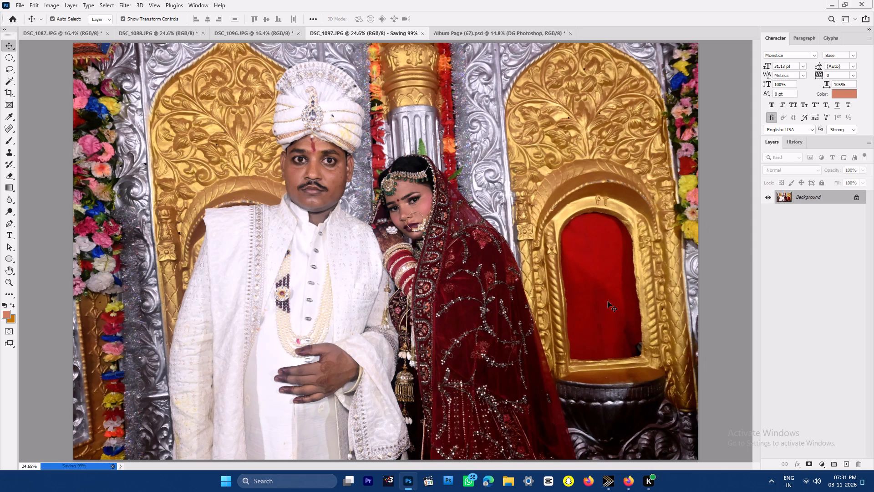
key("ctrl+space")
key("ctrl+space")
key("ctrl+space")
key("ctrl+space")
left_click_drag(498, 242, 477, 200, "ctrl")
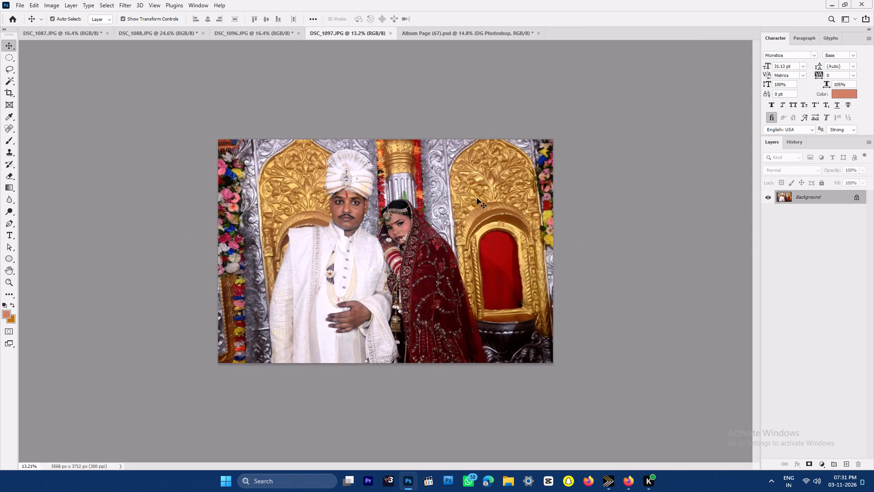
key("ctrl+a")
key("ctrl+x")
key("ctrl+w")
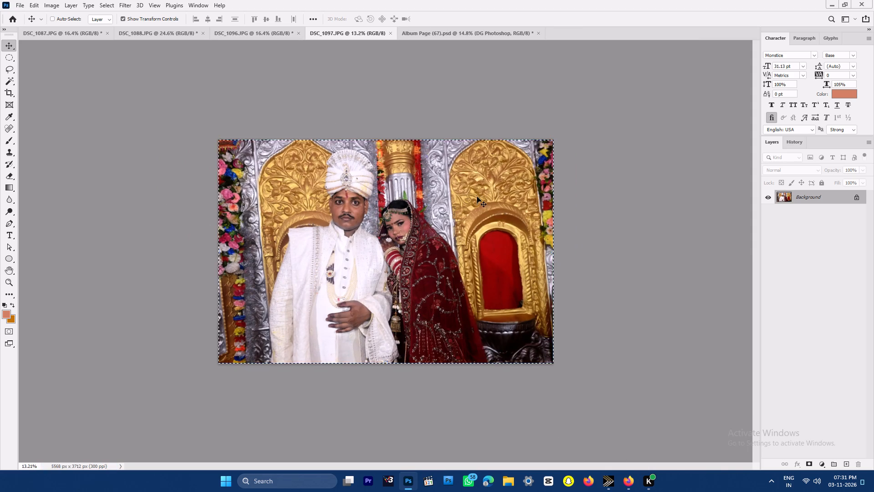
key("Right")
key("Return")
Review the remaining open photos DSC_1096, DSC_1088 and DSC_1087 against the album page.
left_click(480, 217)
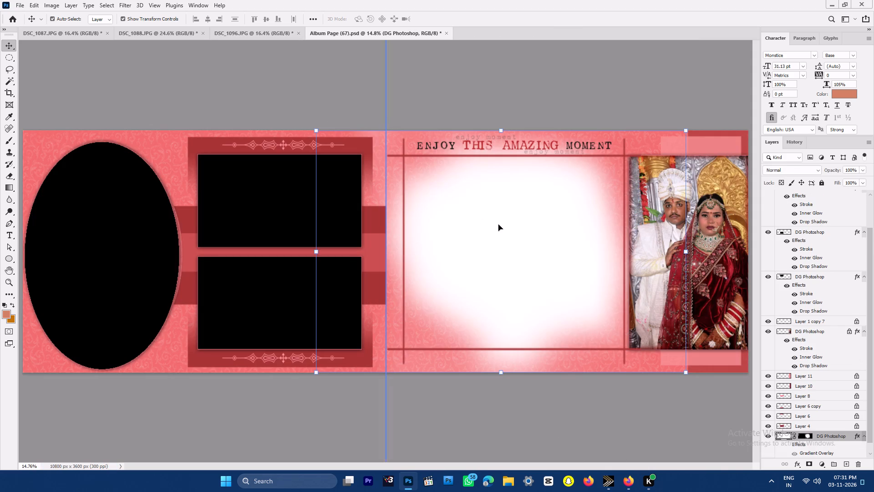
left_click(254, 33)
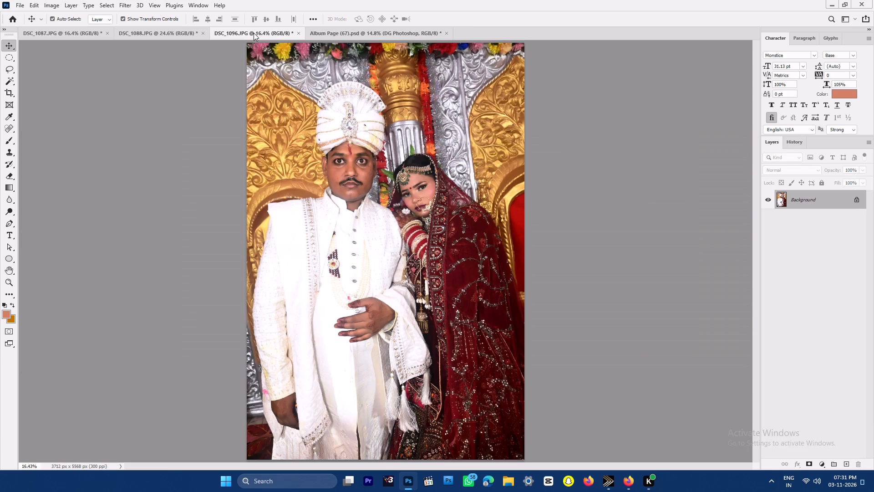
left_click(173, 31)
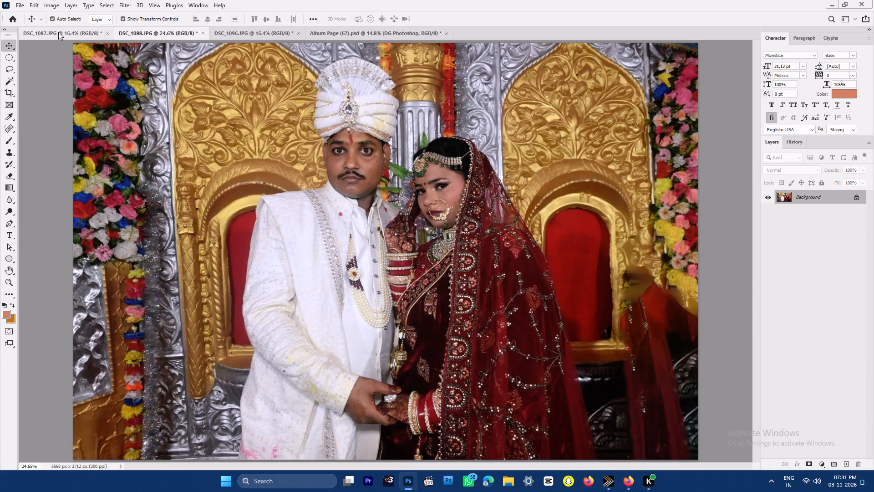
left_click(58, 32)
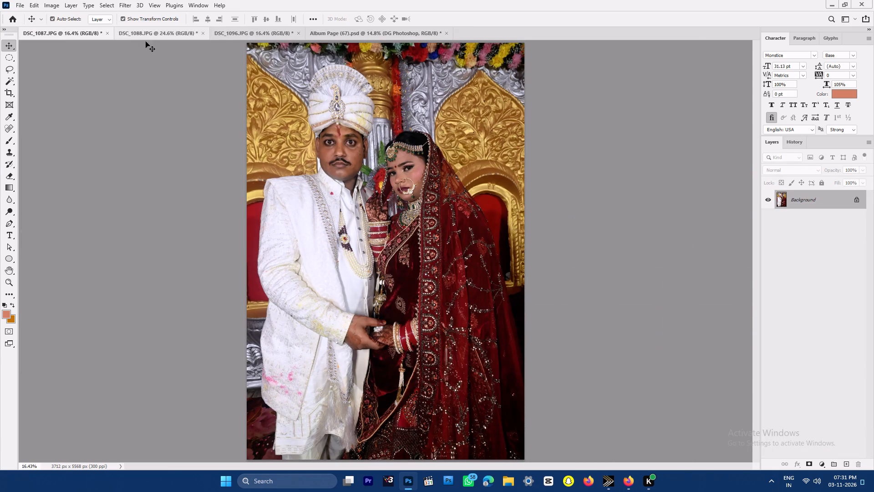
left_click(148, 36)
left_click(244, 33)
left_click(390, 34)
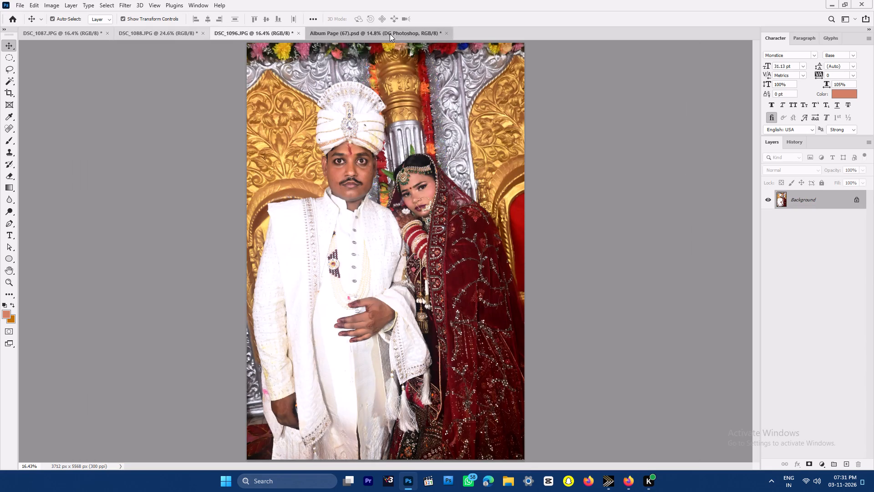
Select the black area of the left page's upper rectangular placeholder and paste the DSC_1097 photo into it as a masked layer.
left_click(269, 200)
key("w")
left_click(269, 200)
key("ctrl+alt+shift+v")
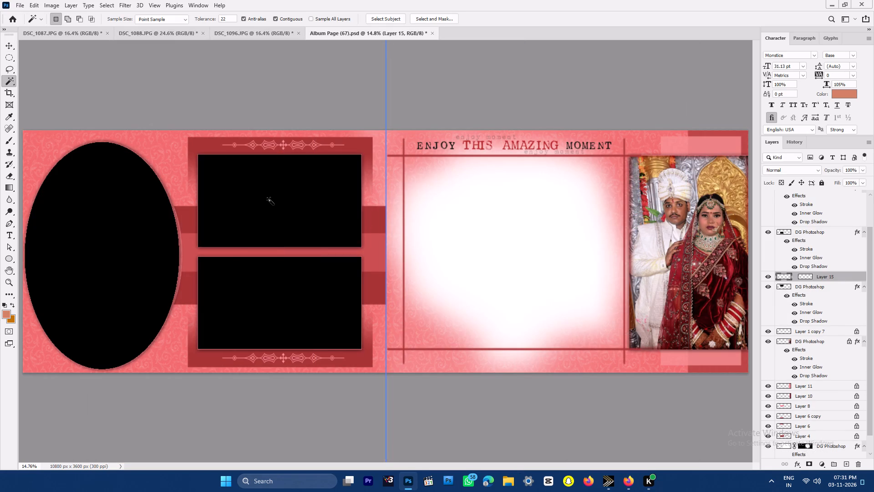
Scale the pasted couple photo to about 37% and position it to span the upper placeholder's height with the couple near its middle.
key("v")
left_click_drag(279, 382, 281, 316)
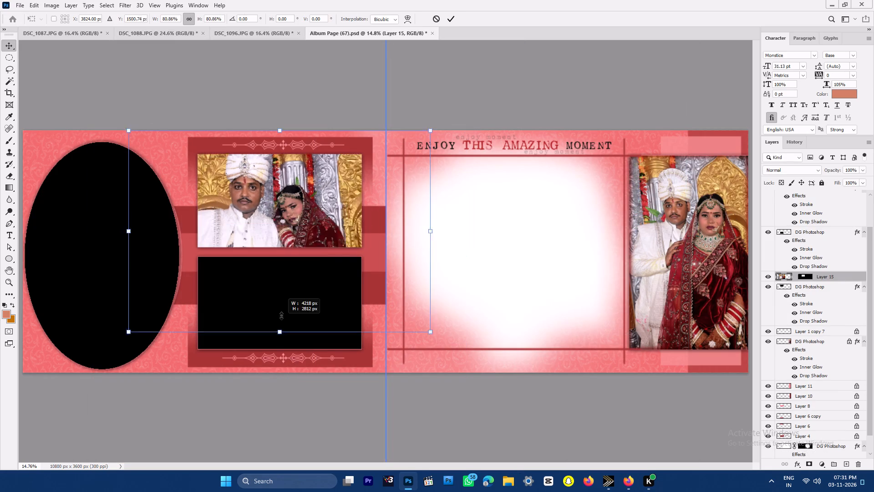
left_click_drag(281, 316, 287, 246)
key("ctrl+space")
key("ctrl+space")
key("ctrl+space")
key("ctrl+space")
left_click_drag(276, 219, 293, 263, "ctrl")
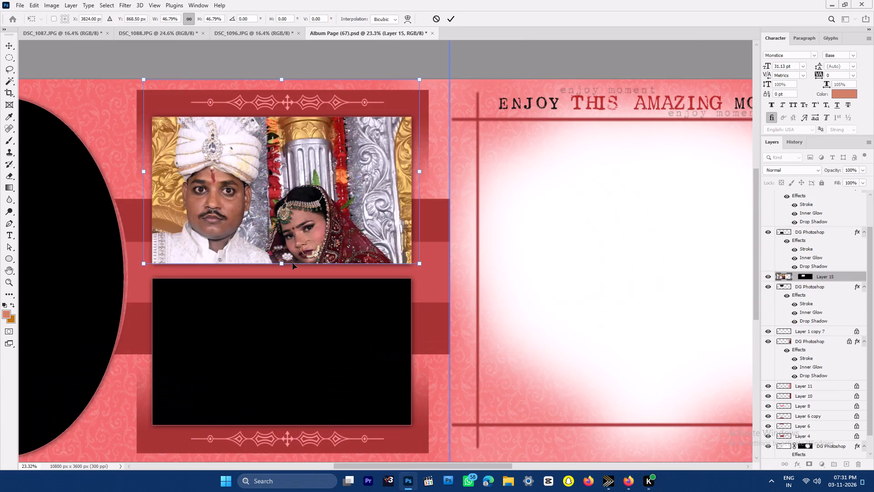
left_click_drag(282, 77, 284, 116)
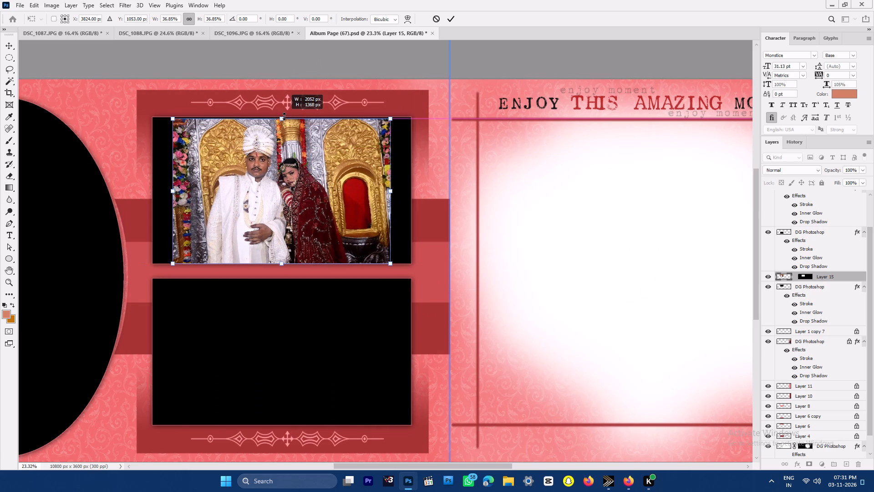
left_click_drag(284, 116, 285, 113)
double_click(286, 230)
left_click_drag(287, 221, 296, 221)
left_click_drag(273, 204, 279, 204)
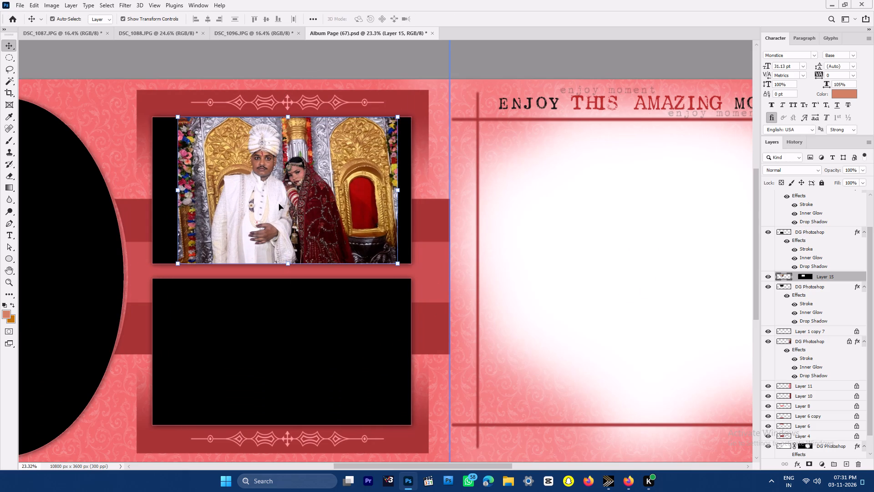
Stretch a rectangular selection of the photo's right edge outward to cover the placeholder's right-hand gap, and deselect.
key("m")
key("m")
left_click_drag(353, 88, 479, 347)
key("shift+m")
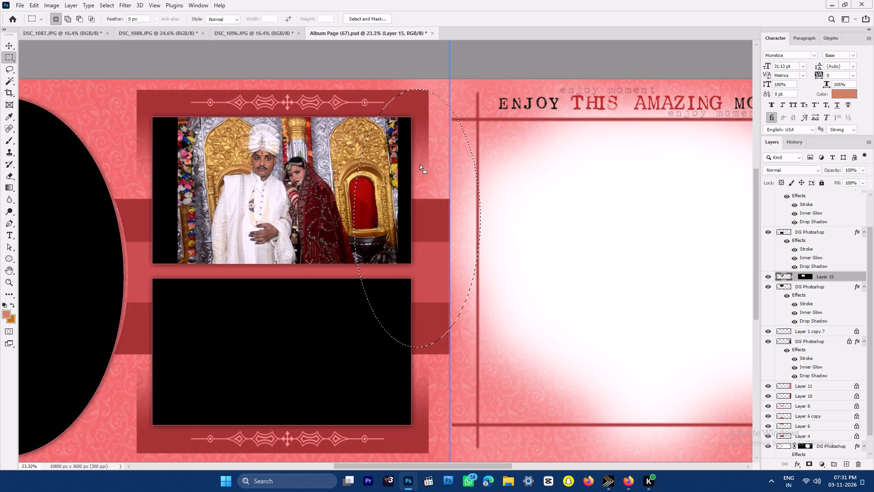
left_click_drag(360, 82, 501, 334)
key("v")
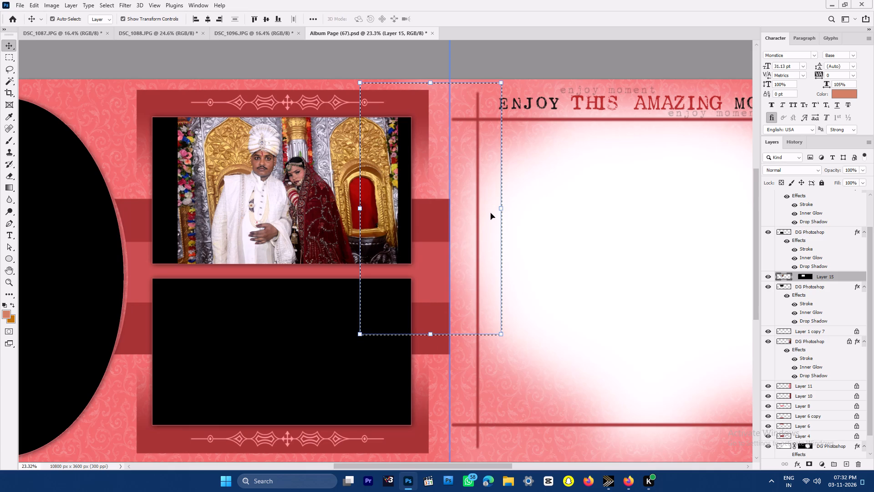
left_click_drag(500, 210, 549, 211, "shift")
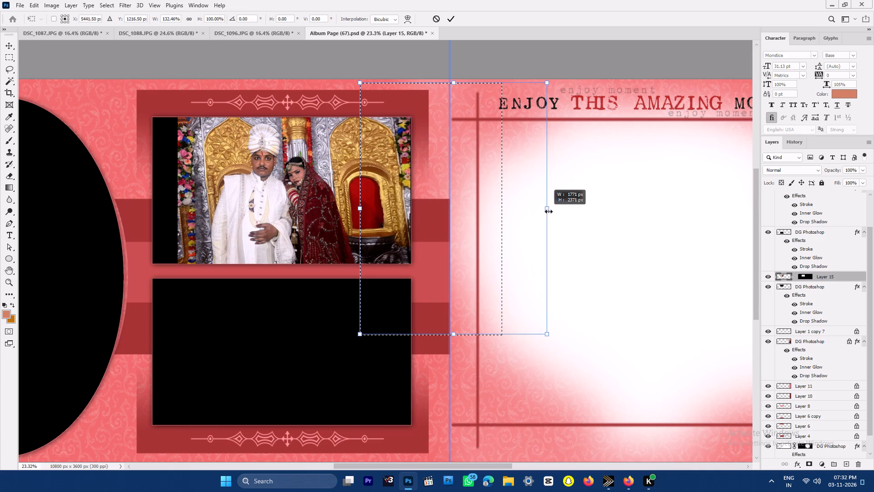
left_click_drag(549, 211, 561, 211, "shift")
key("Return")
key("Return")
key("Return")
key("ctrl+d")
Stretch a rectangular selection of the photo's left edge outward to cover the placeholder's left-hand gap, and deselect.
key("m")
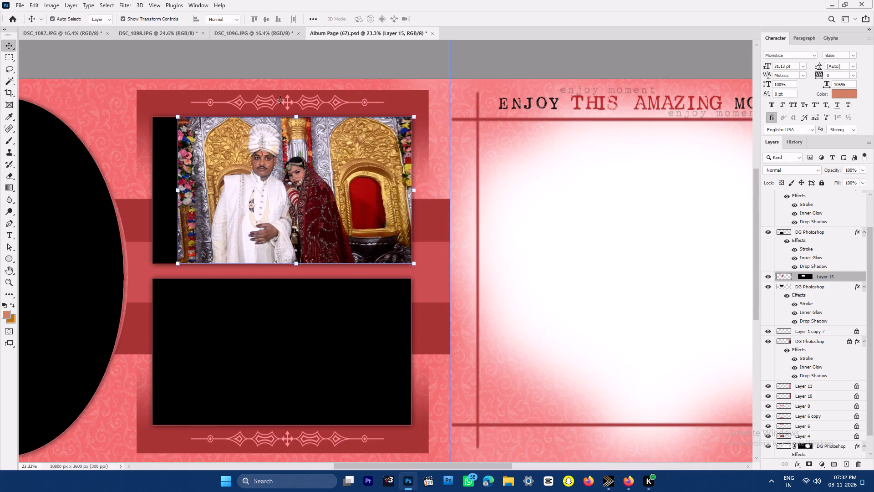
key("m")
left_click_drag(128, 78, 204, 333)
key("v")
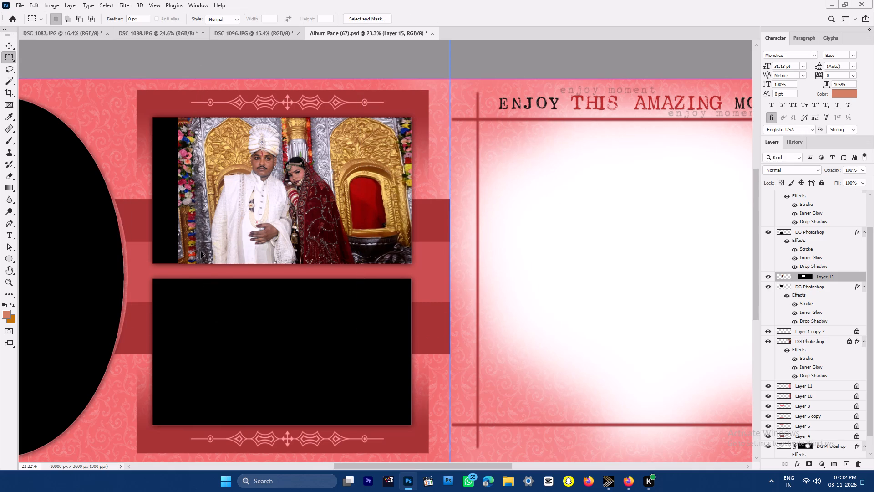
left_click_drag(130, 202, 37, 193, "shift")
key("Return")
key("Return")
key("ctrl+d")
Merge the fitted couple photo down into the upper placeholder's DG Photoshop layer.
left_click(356, 157)
key("ctrl+e")
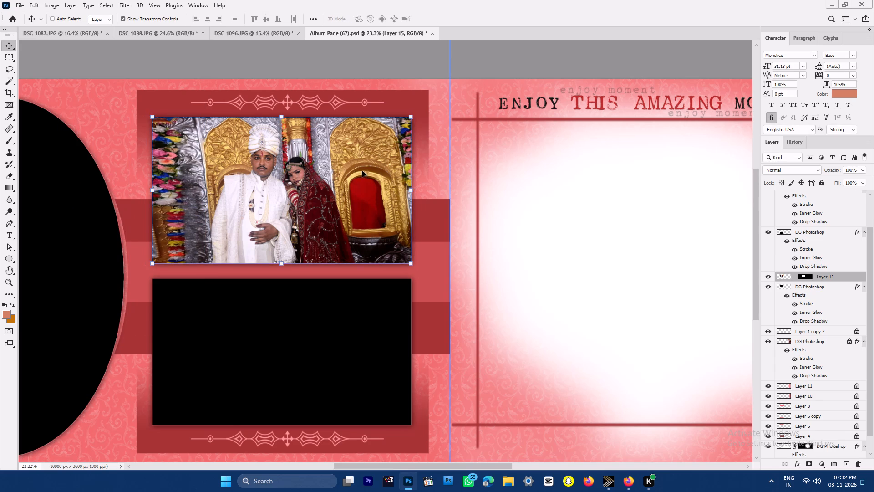
left_click(334, 172)
Cut the entire DSC_1096 photo to the clipboard and close its document without saving.
left_click(245, 33)
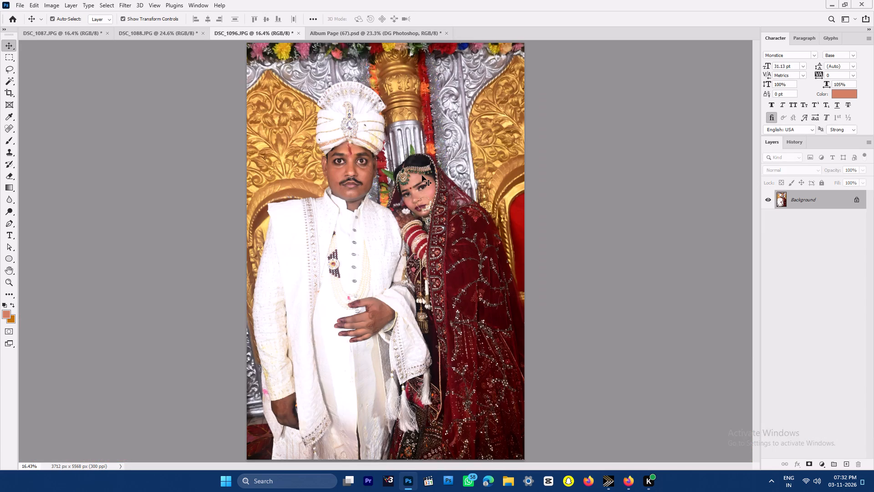
key("ctrl+a")
key("ctrl+x")
key("ctrl+w")
key("Right")
key("Right")
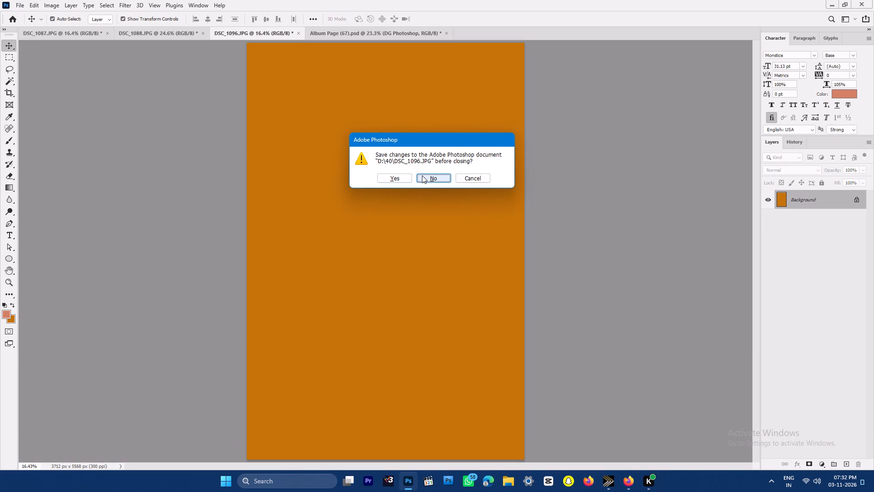
left_click(429, 178)
Load the mask of the right page's white vignette layer as a selection and paste the DSC_1096 photo into it.
key("ctrl+0")
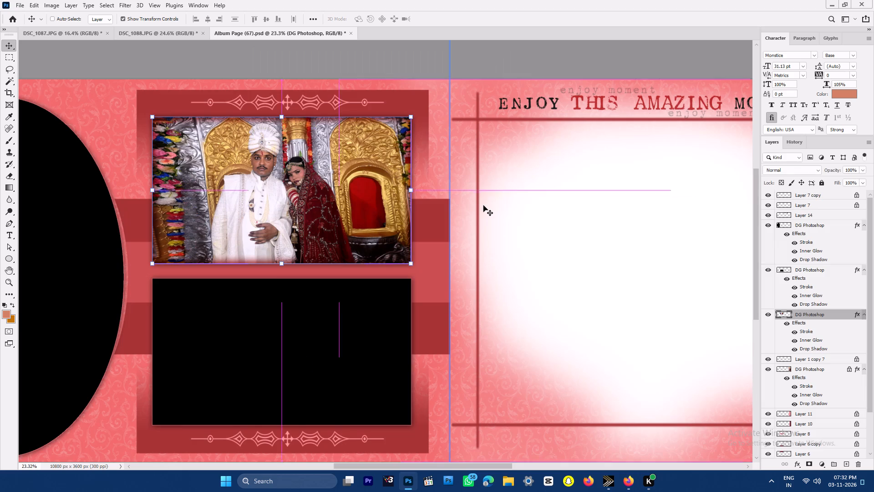
key("v")
left_click(58, 32)
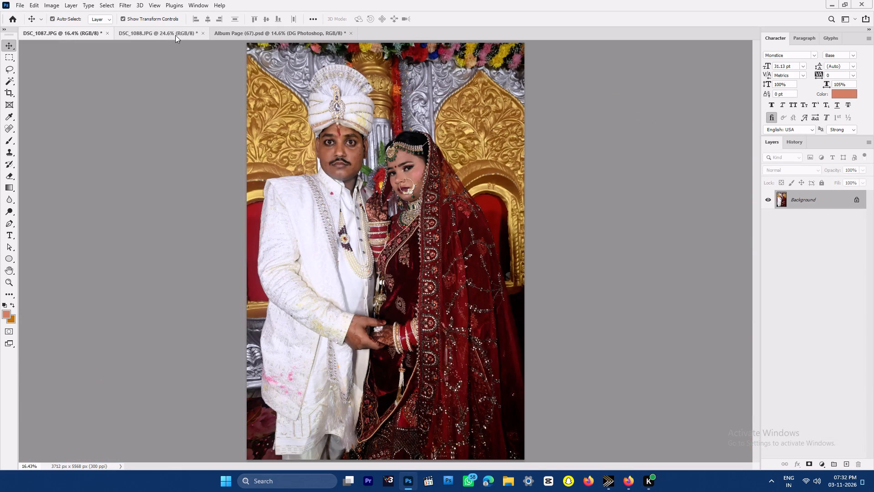
left_click(306, 38)
left_click(527, 238)
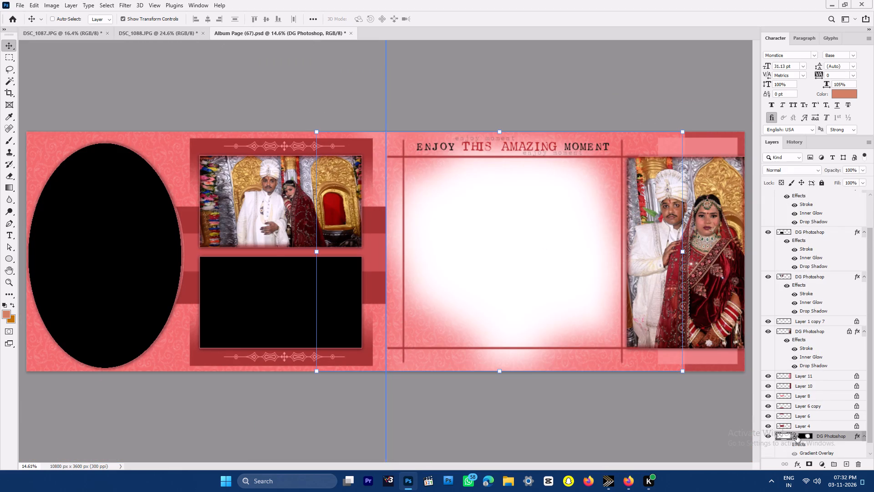
left_click(804, 436, "ctrl")
key("ctrl+alt+shift+v")
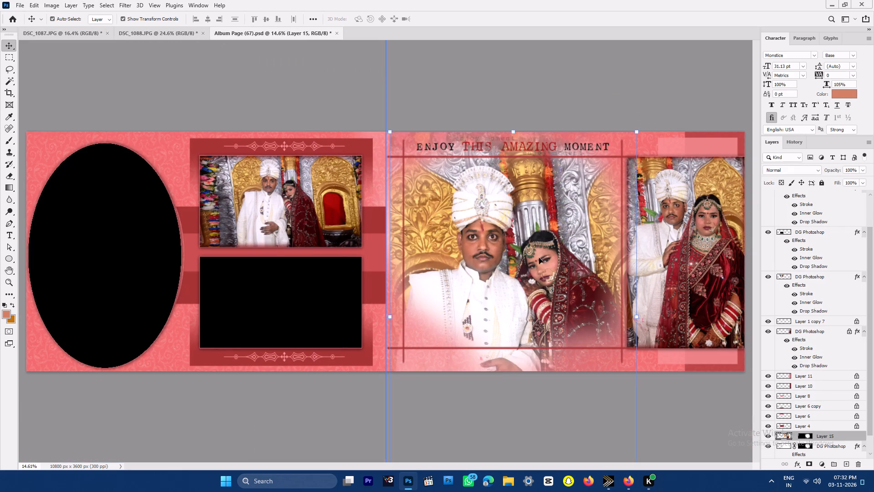
Scale the vignette couple photo to 97.63%, fitting it between the centre guide and the vertical line beside the right-hand photo.
left_click_drag(390, 318, 384, 320)
left_click_drag(638, 318, 621, 319)
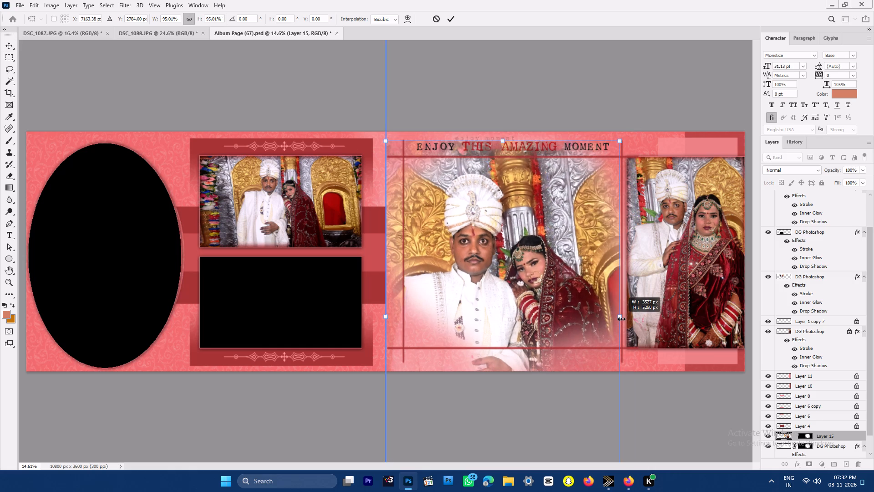
left_click_drag(621, 319, 626, 318)
left_click(508, 304)
double_click(508, 304)
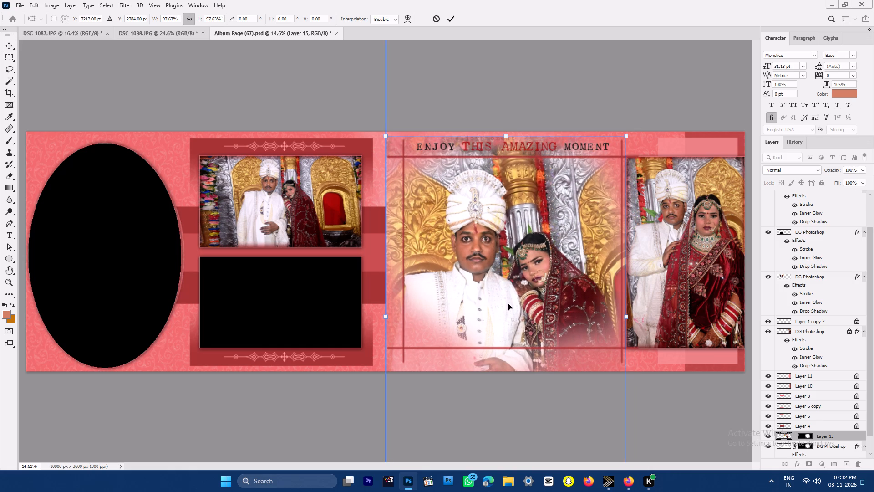
key("Return")
left_click(507, 304)
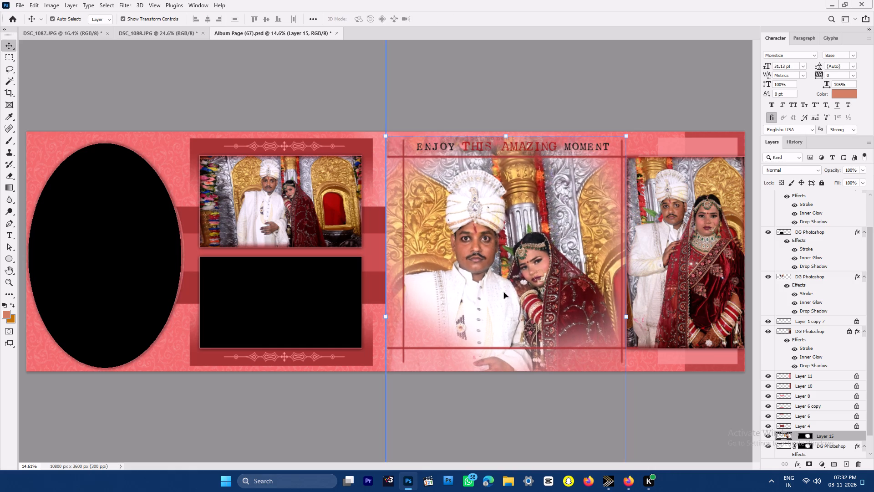
Delete the white DG Photoshop vignette layer beneath the pasted couple photo.
right_click(485, 270)
left_click(508, 282)
key("Delete")
Move the vignette couple photo up slightly to align its top edge with the page's top edge.
left_click(497, 241)
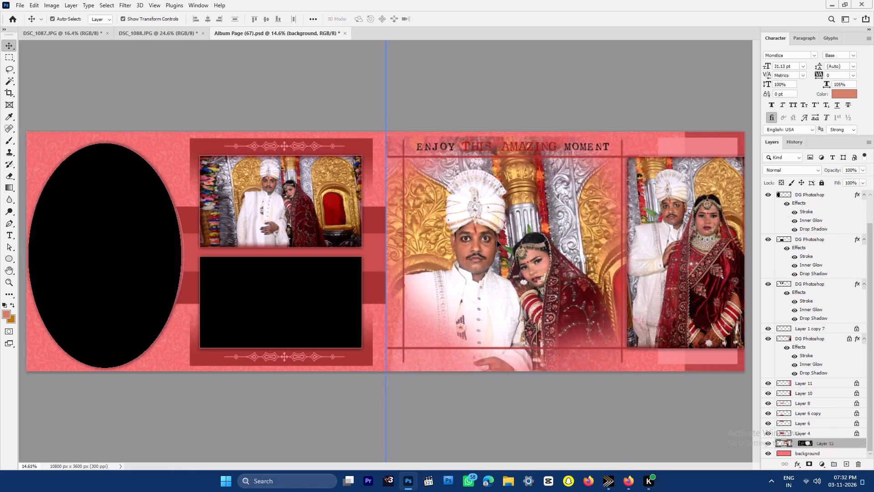
left_click(489, 84)
left_click(522, 148)
left_click(514, 206)
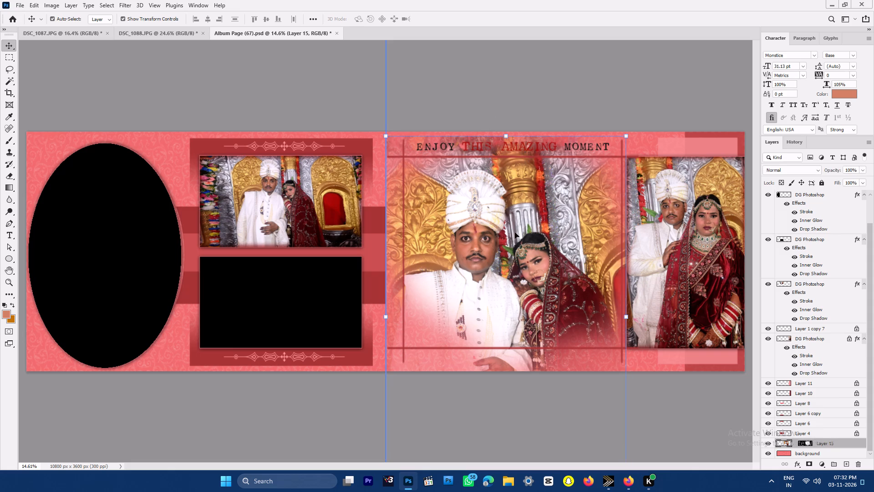
left_click_drag(515, 233, 515, 227)
left_click(512, 285)
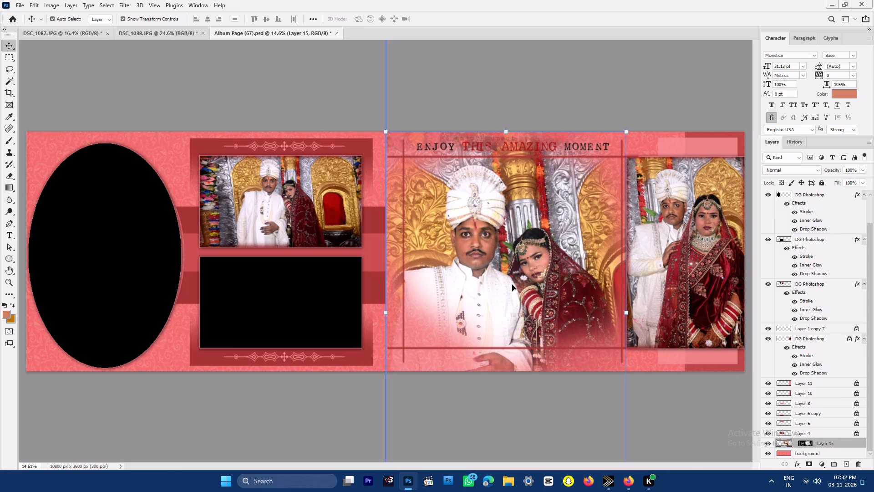
Apply a Levels adjustment to the DSC_1088 photo with the white input level set to 246.
left_click(137, 33)
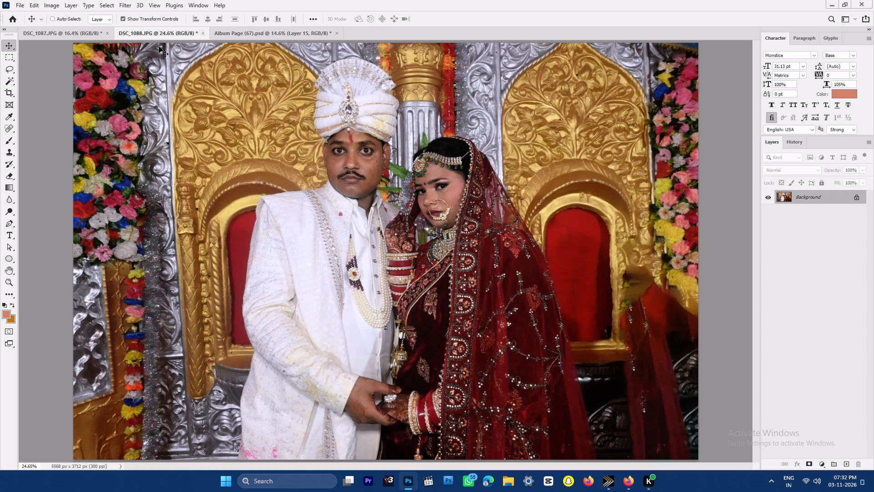
key("ctrl+l")
left_click(771, 278)
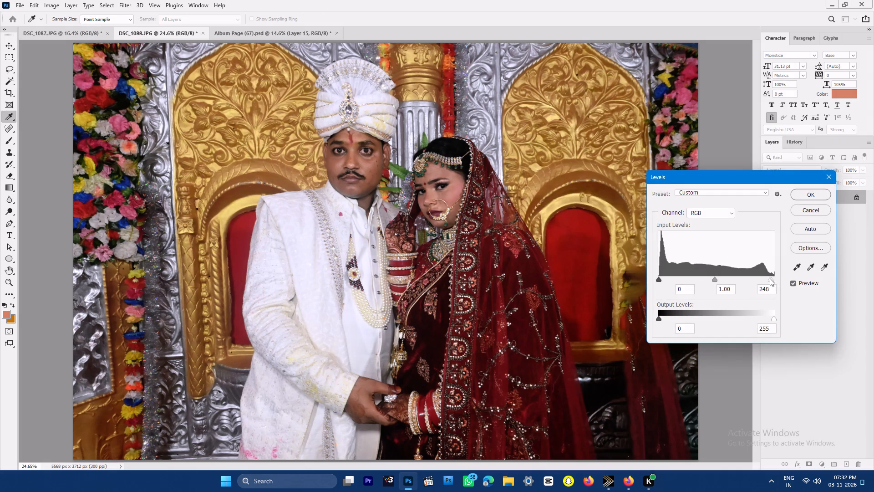
key("Return")
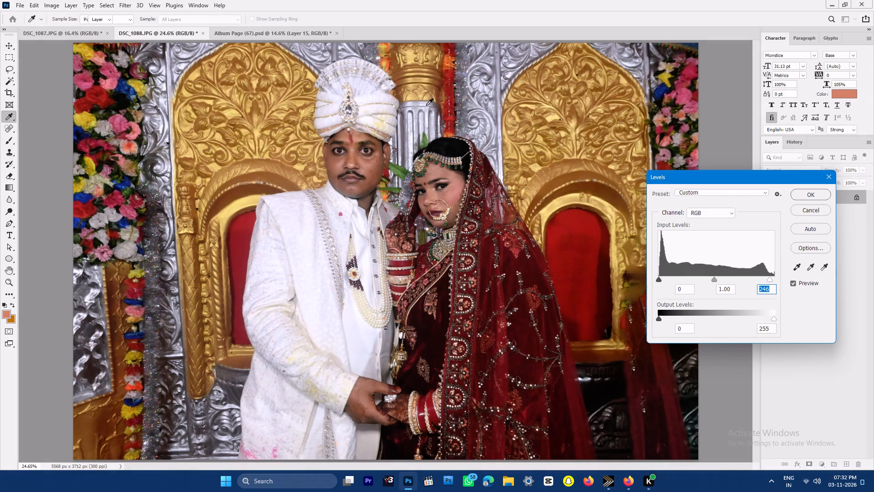
Shift the DSC_1088 photo's midtone colour balance toward red with a cyan-red value of +5.
key("ctrl+b")
left_click(579, 272)
key("Up")
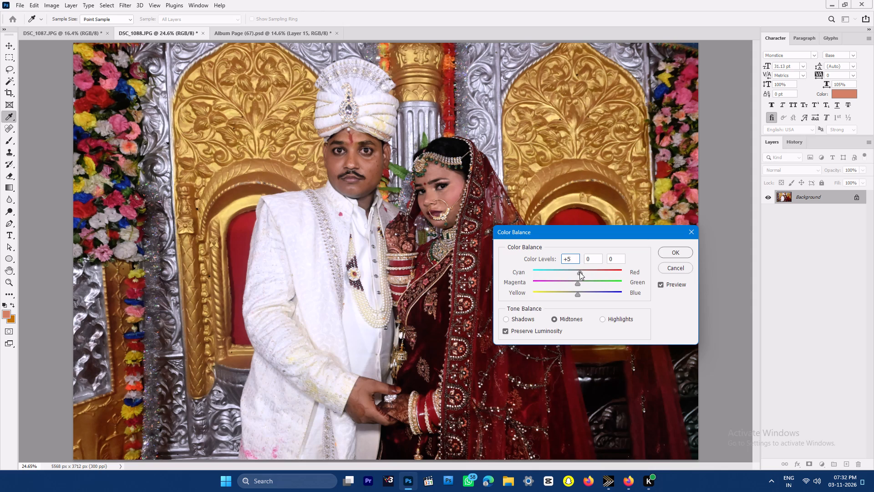
key("Return")
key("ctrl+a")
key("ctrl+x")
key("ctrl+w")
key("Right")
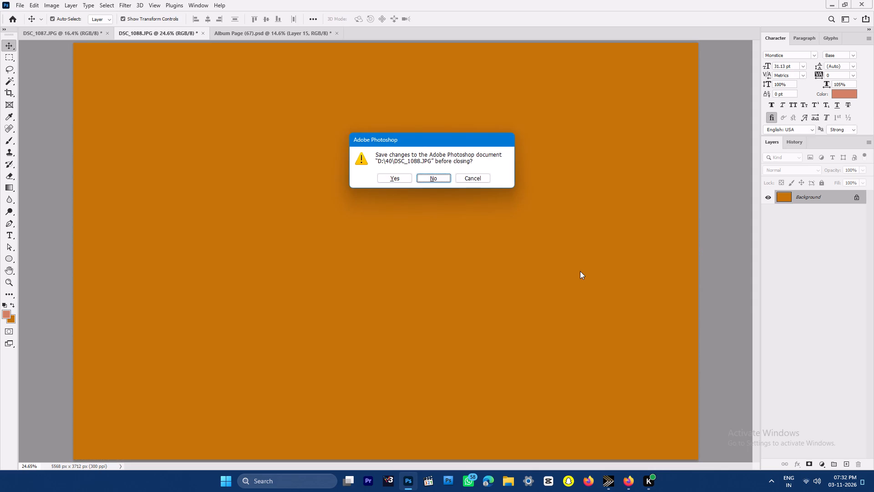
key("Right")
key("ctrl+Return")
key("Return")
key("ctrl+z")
Save the corrected DSC_1088 photo, cut its whole image and close the file without saving the cut.
key("ctrl+s")
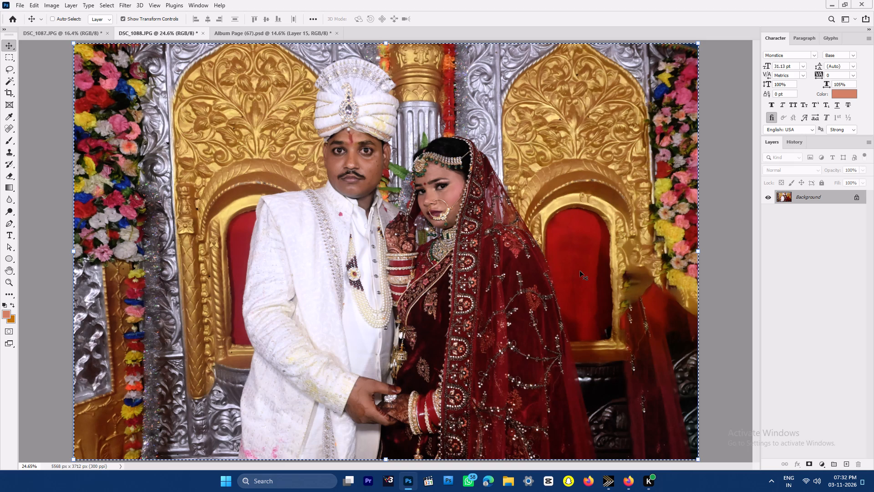
key("ctrl+a")
key("ctrl+x")
key("ctrl+w")
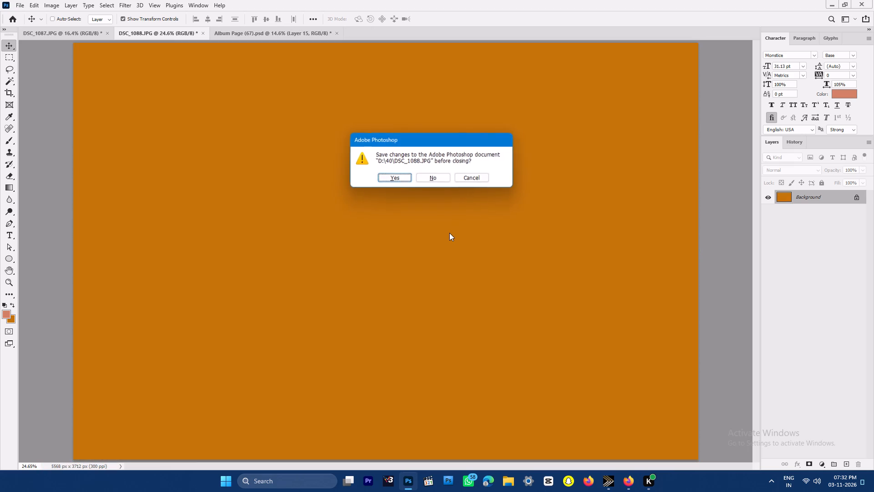
key("Right")
key("Return")
Select the lower black rectangular frame on the left page and paste the DSC_1088 photo into it.
left_click(281, 311)
key("w")
left_click(281, 308)
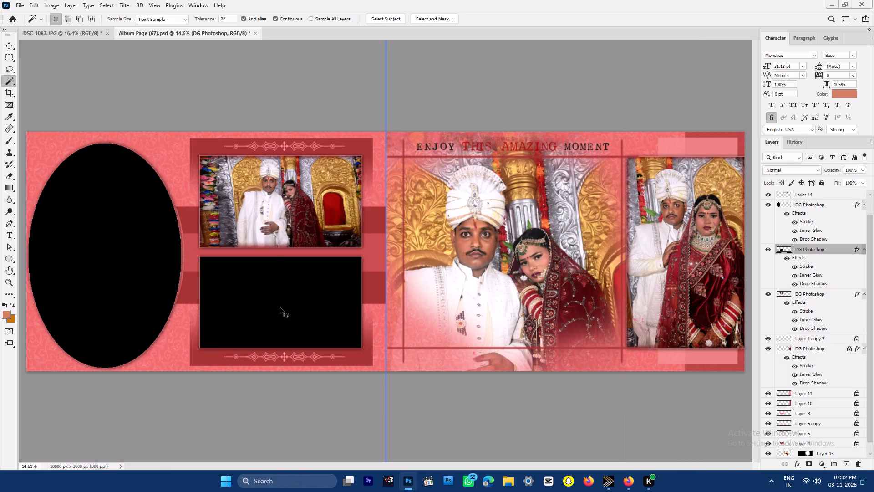
key("ctrl+alt+shift+v")
type("vv")
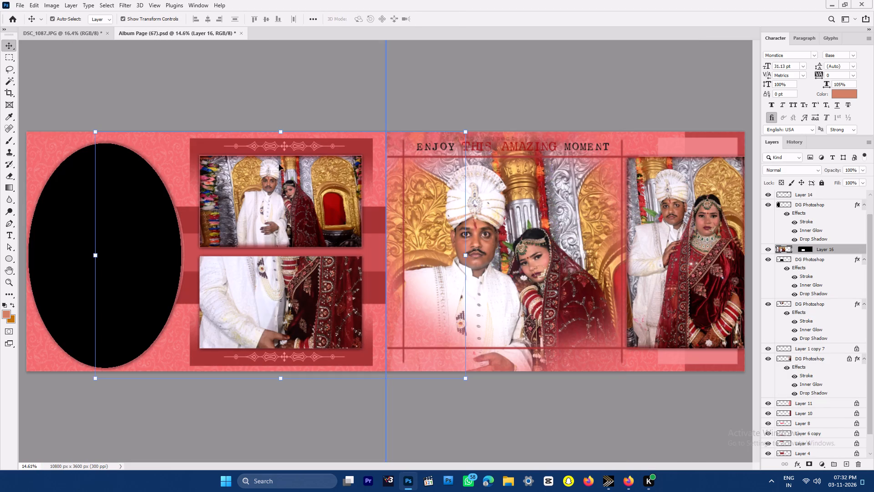
Scale down and position the pasted DSC_1088 photo so its height matches the lower frame with the couple near its middle.
left_click_drag(279, 133, 270, 259)
key("ctrl+space")
key("ctrl+space")
key("ctrl+space")
key("ctrl+space")
key("ctrl+space")
key("ctrl+space")
key("ctrl+space")
key("ctrl+space")
key("ctrl+space")
key("ctrl+space")
key("ctrl+space")
key("ctrl+space")
key("ctrl+space")
left_click_drag(280, 281, 314, 347, "ctrl")
left_click_drag(311, 340, 286, 225)
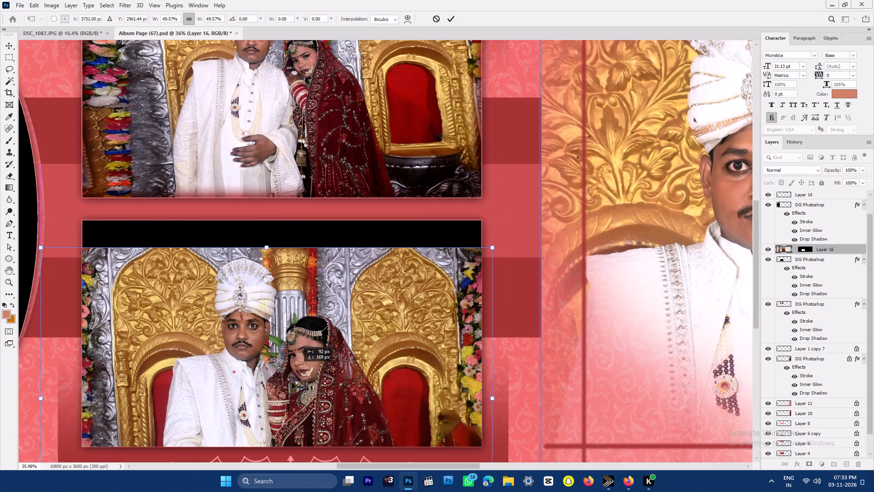
key("space")
key("space")
key("space")
key("space")
key("space")
left_click_drag(290, 375, 287, 278)
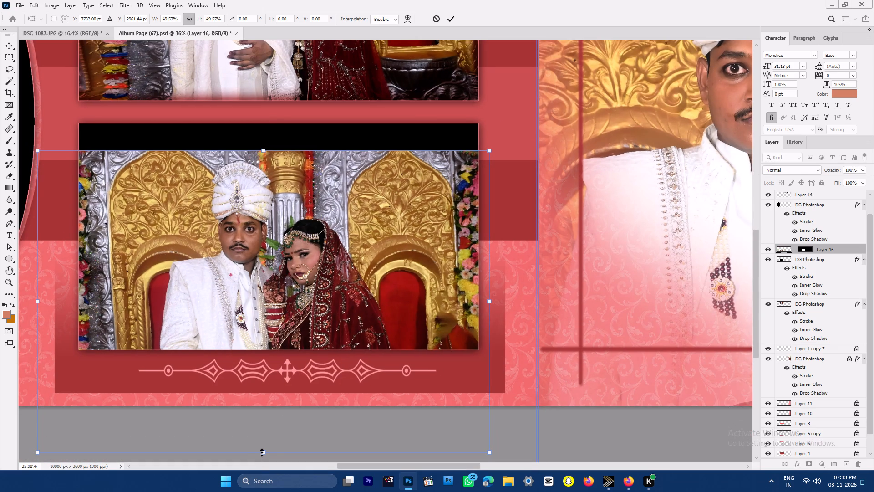
left_click_drag(262, 452, 261, 396)
left_click_drag(268, 320, 278, 281)
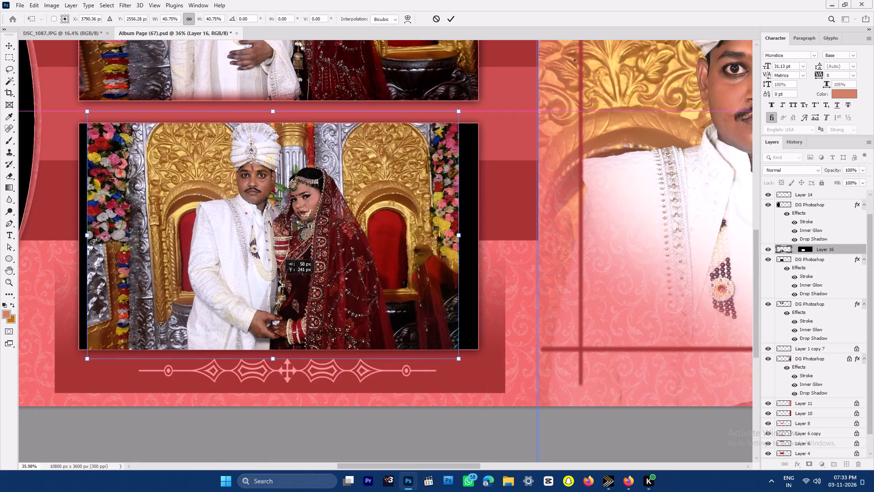
left_click_drag(278, 281, 278, 287)
left_click_drag(271, 362, 271, 361)
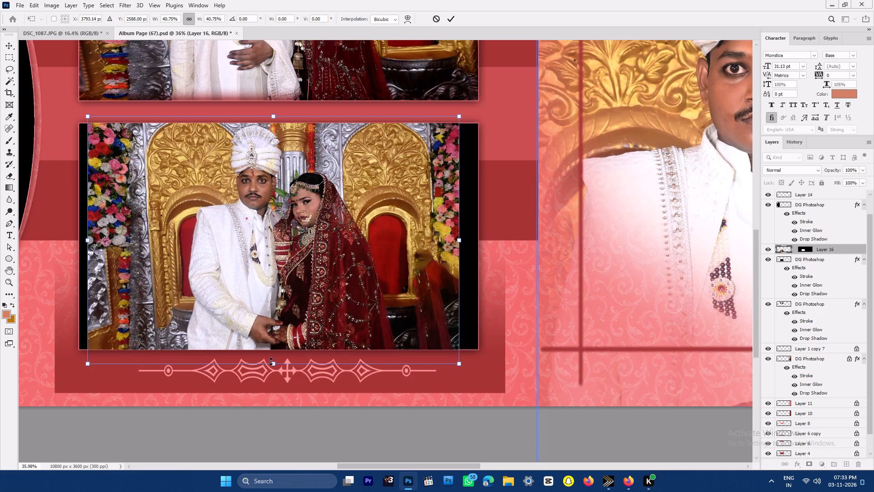
left_click_drag(271, 361, 272, 346)
double_click(323, 277)
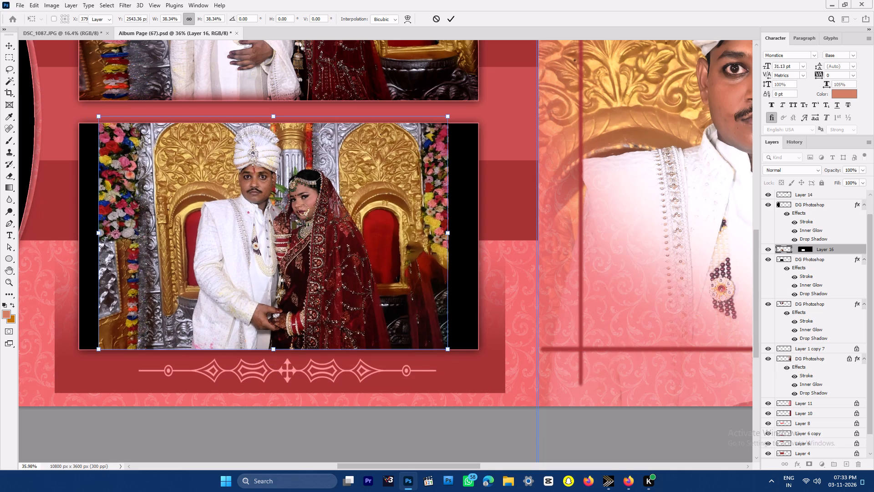
left_click(272, 113)
left_click_drag(273, 113, 273, 117)
key("Return")
Select the photo's background strip right of the bride and stretch it outward to the frame's right edge, then deselect.
key("m")
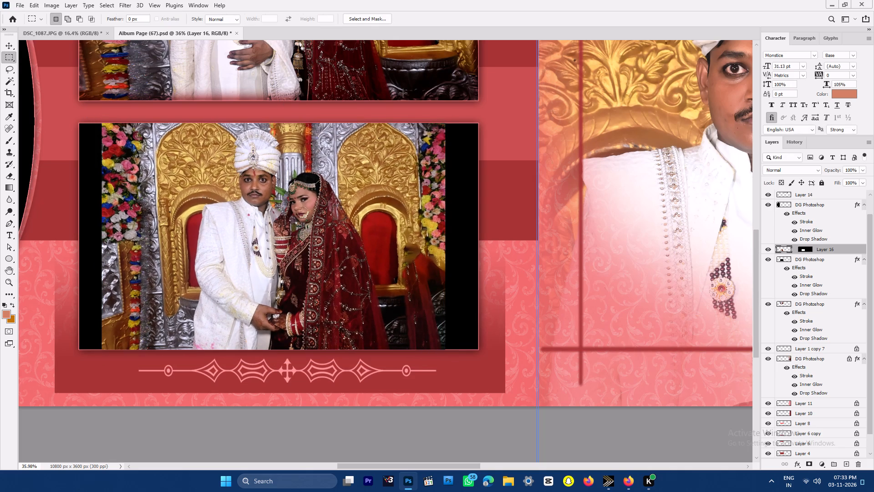
left_click_drag(384, 80, 569, 420)
left_click_drag(482, 312, 492, 312)
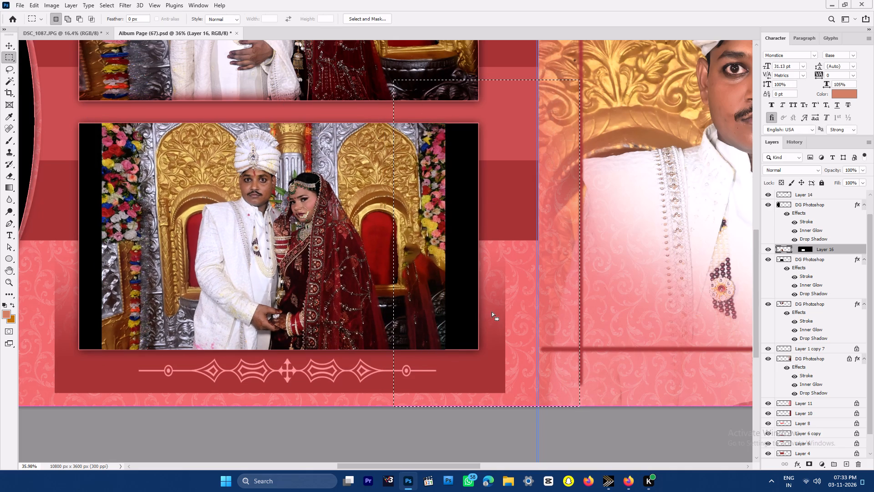
key("v")
left_click_drag(579, 245, 649, 242, "shift")
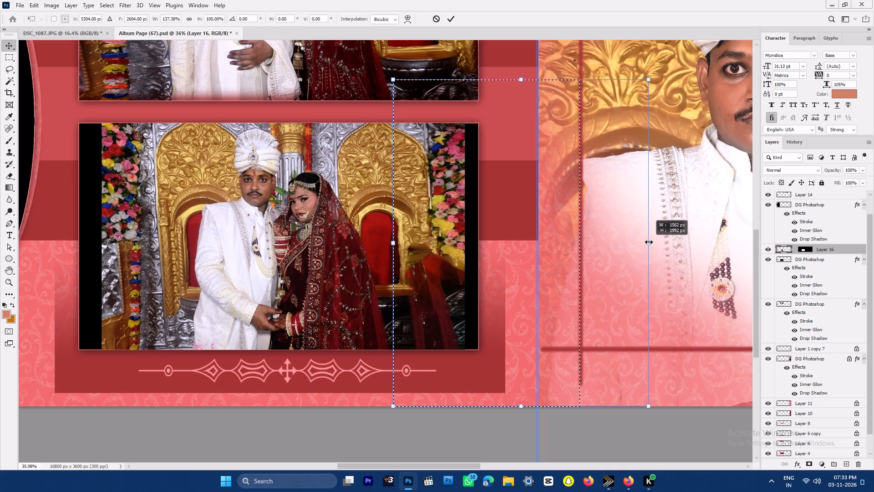
left_click_drag(649, 242, 703, 238, "shift")
key("Return")
key("Return")
key("ctrl+d")
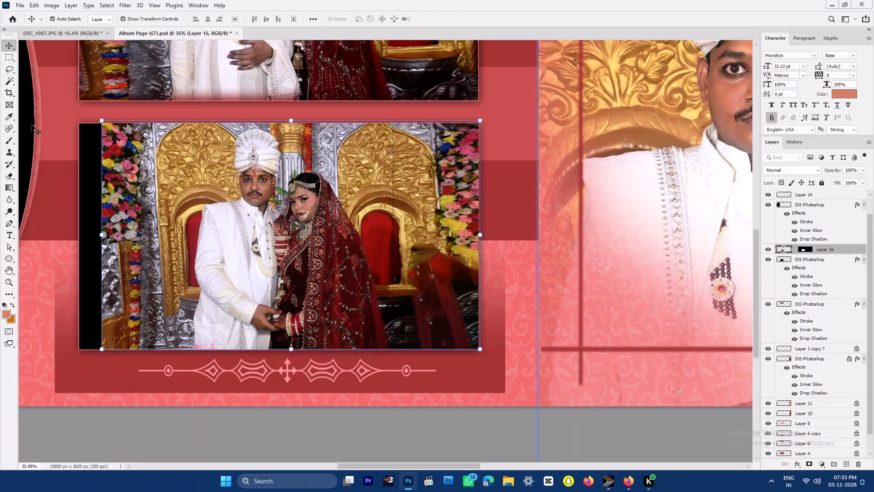
Select the photo's background strip left of the groom and stretch it outward past the frame's left edge, then deselect.
key("m")
left_click_drag(48, 84, 185, 418)
key("v")
left_click_drag(50, 245, 0, 241, "shift")
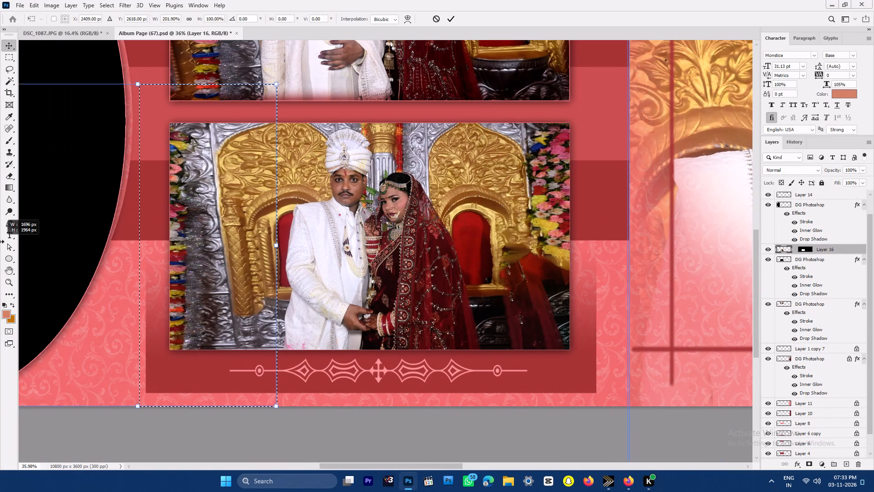
left_click_drag(0, 241, 225, 244, "shift")
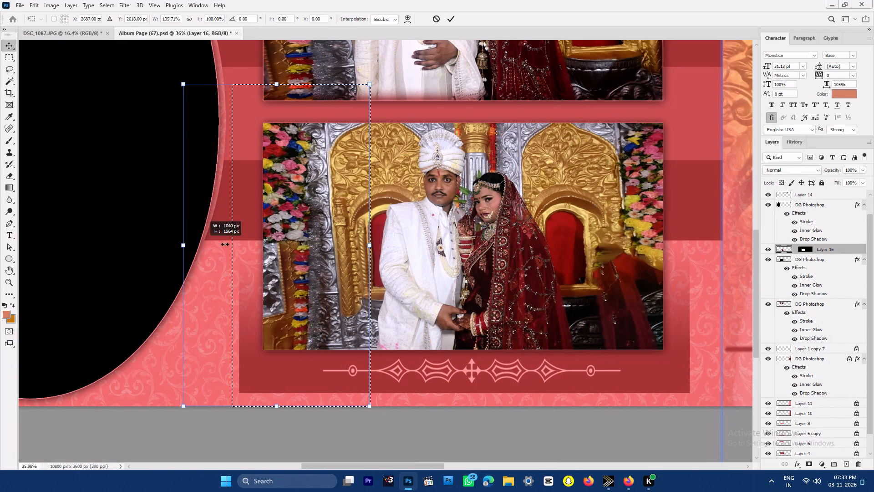
left_click_drag(225, 244, 180, 249, "shift")
key("Return")
key("Return")
key("ctrl+d")
Merge the fitted DSC_1088 photo layer down into the DG Photoshop frame layer beneath it.
key("ctrl+e")
key("ctrl+0")
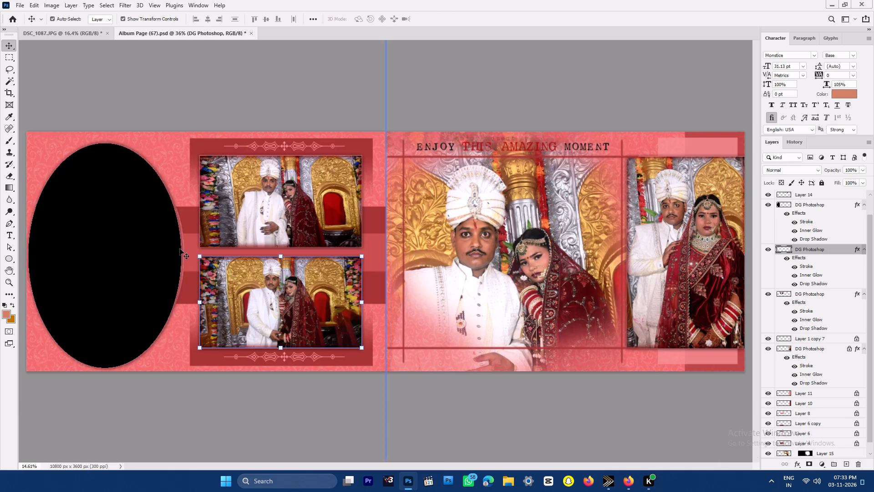
left_click(269, 272)
left_click(302, 108)
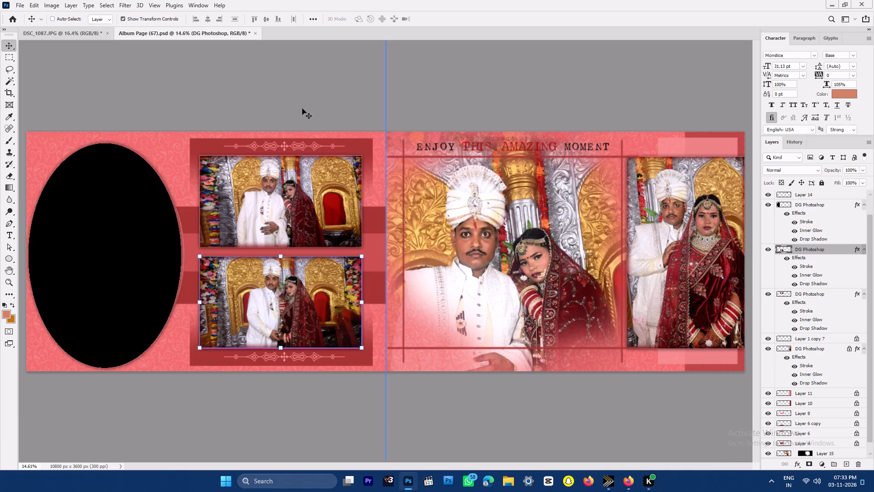
Shift the DSC_1087 photo's midtone colour balance slightly toward red.
left_click(64, 32)
left_click(418, 156)
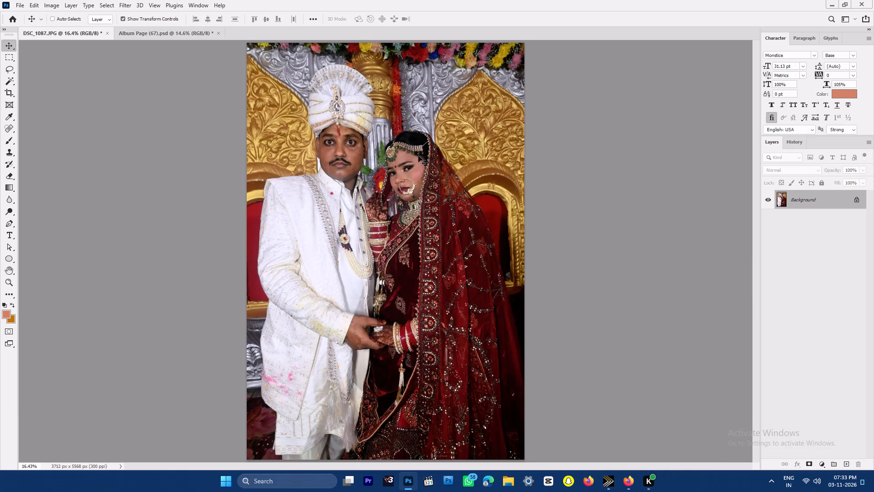
key("ctrl+b")
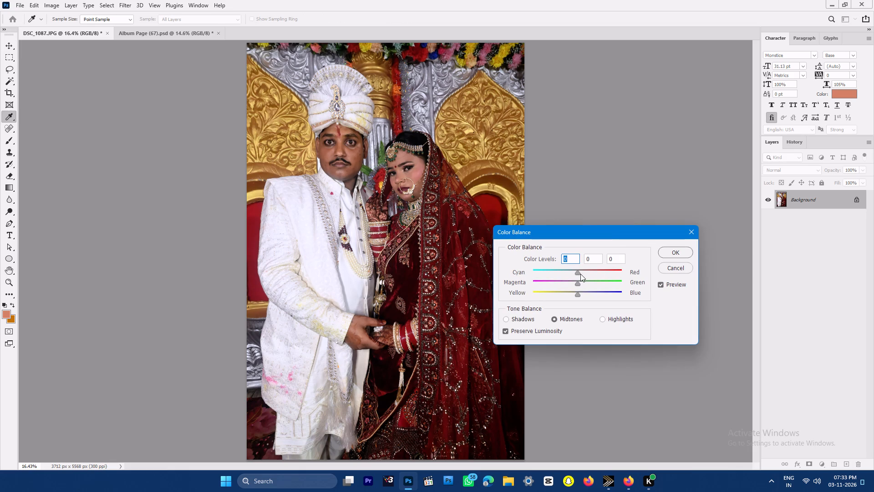
left_click(580, 272)
key("Down")
key("Return")
Save the corrected DSC_1087 photo, cut its whole image and close the file without saving the cut.
key("ctrl+s")
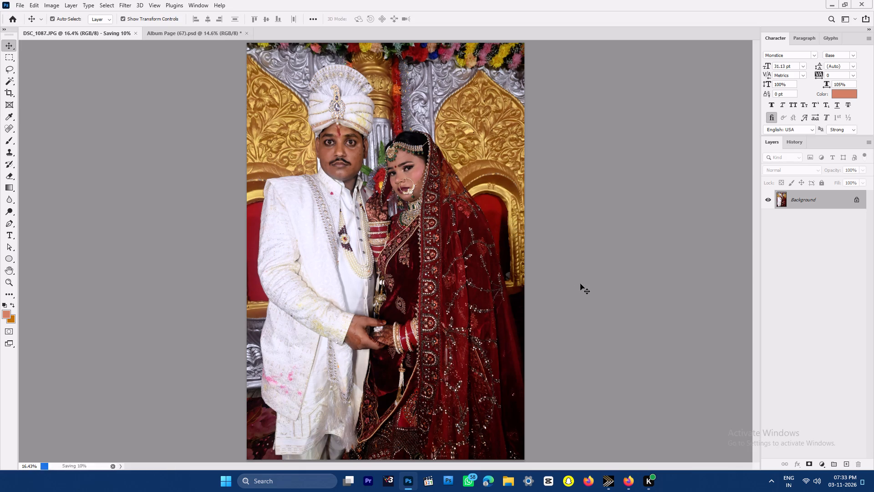
key("ctrl+s")
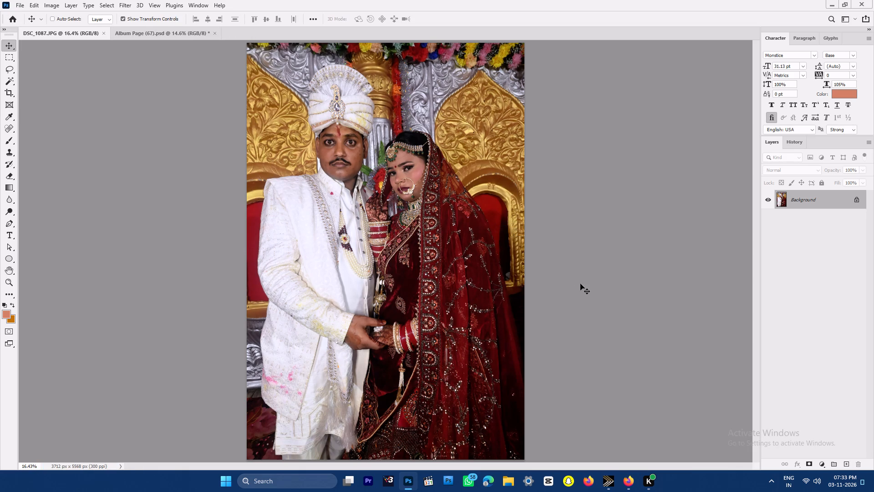
key("ctrl+a")
key("ctrl+x")
key("ctrl+w")
key("Right")
key("Return")
Select the black oval frame on the left page and paste the DSC_1087 photo into it.
key("ctrl+0")
key("v")
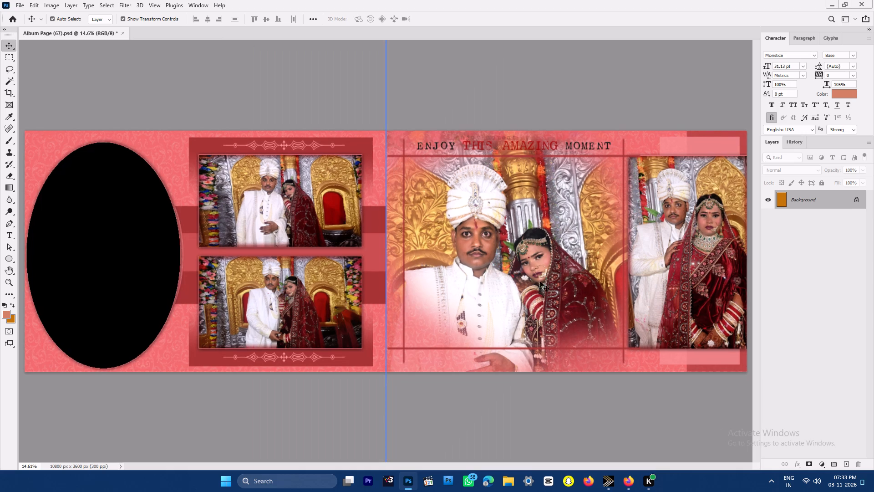
left_click(102, 250)
key("w")
left_click(115, 226)
key("ctrl+alt+shift+v")
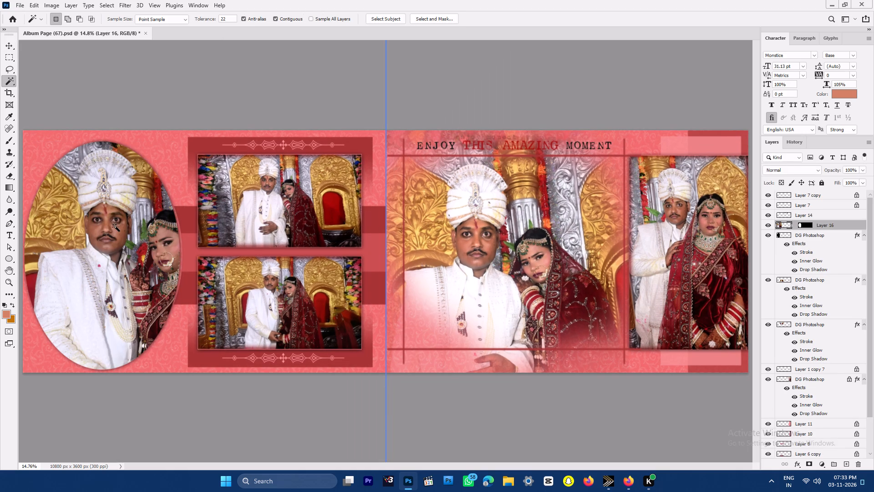
Scale the oval's couple photo to 64.06% and position it so it fills the whole oval.
key("v")
left_click_drag(273, 303, 174, 292)
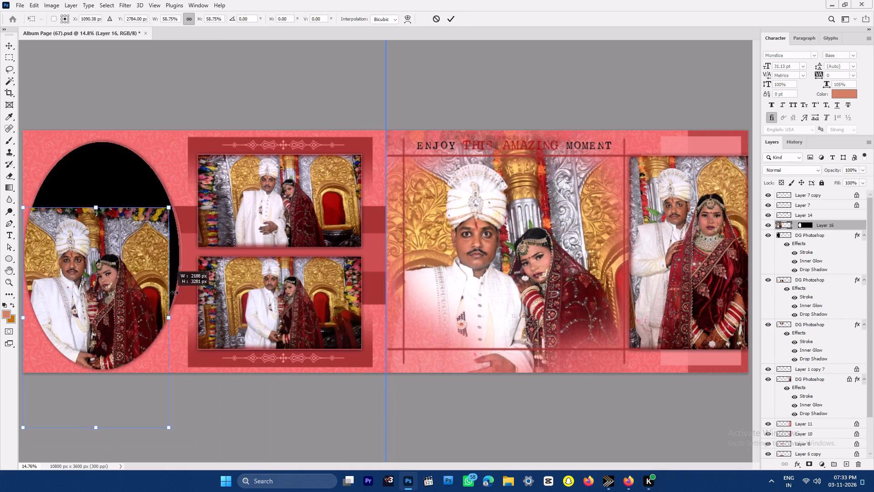
left_click_drag(174, 292, 182, 291)
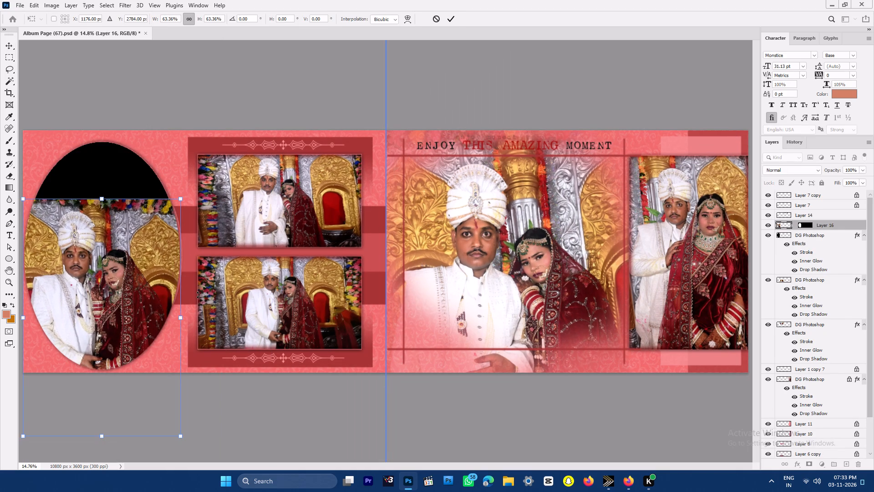
left_click_drag(112, 270, 115, 208)
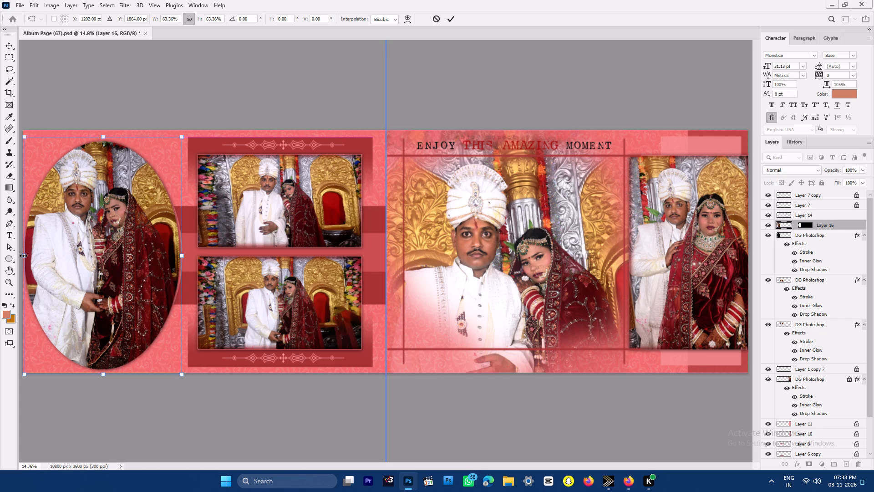
left_click(23, 256)
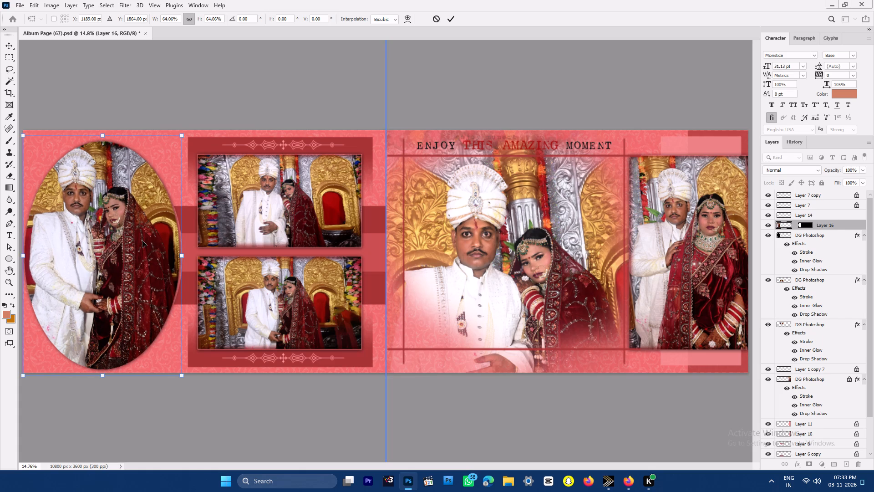
left_click(110, 235)
double_click(110, 235)
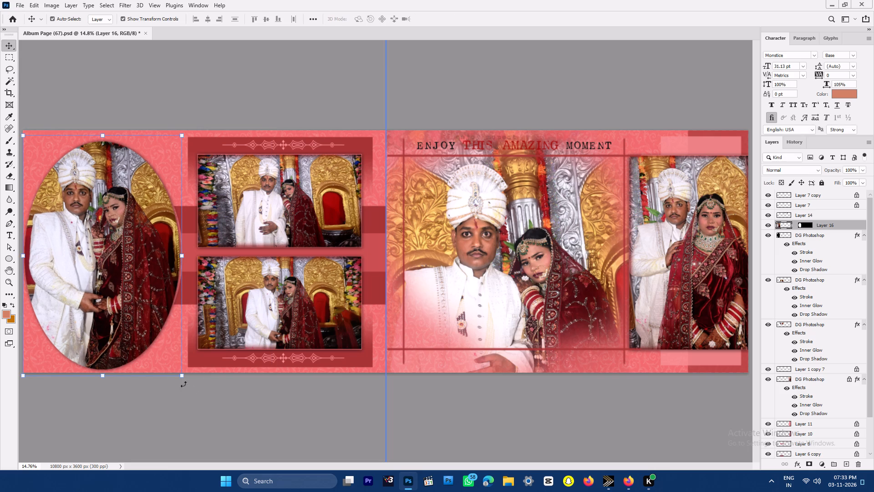
Enlarge the oval's couple photo to 102.67%, keeping its upper-left corner fixed.
left_click_drag(181, 376, 190, 379)
key("Return")
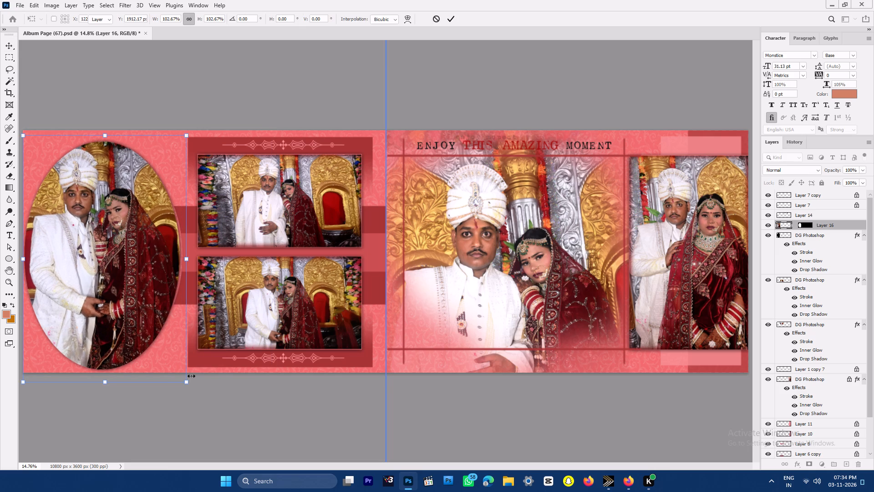
key("Return")
Lower the white input level of the oval's couple photo slightly with Levels.
key("ctrl+l")
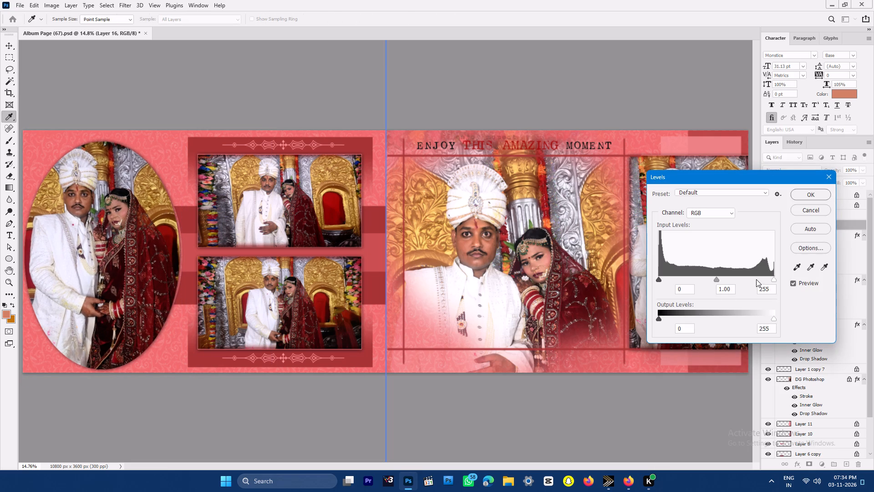
left_click(773, 277)
key("Up")
key("Down")
key("Down")
key("Up")
key("Return")
Merge the couple photo down into the oval DG Photoshop frame layer and deselect it.
key("ctrl+e")
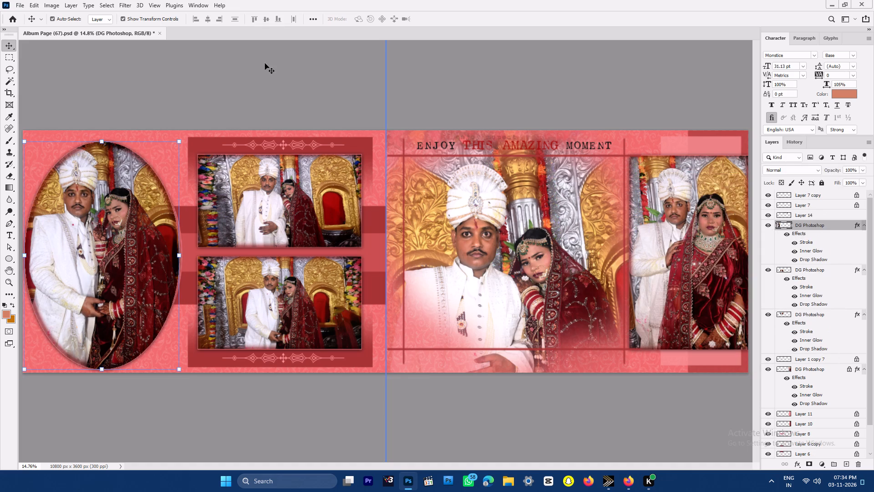
left_click(266, 70)
left_click(137, 181)
left_click(239, 106)
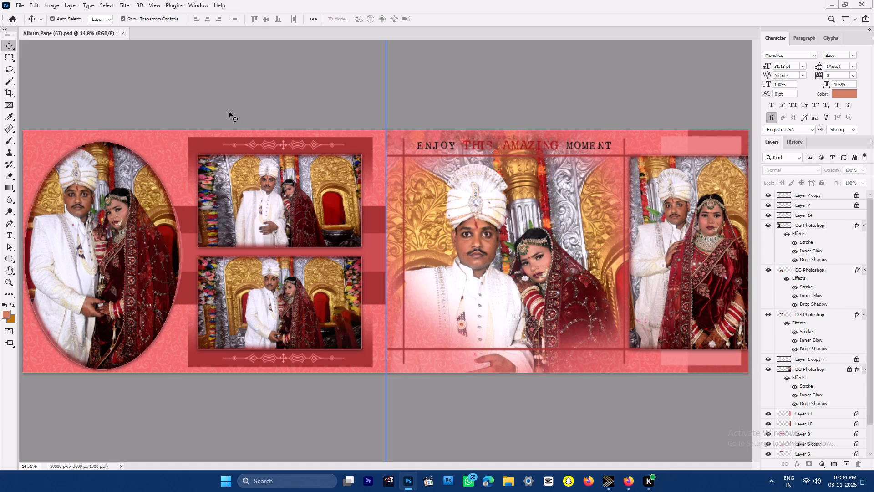
Select the large couple photo on the right page and try a rectangular selection around the bride's head.
left_click(499, 241)
key("space")
left_click_drag(520, 240, 576, 345, "ctrl")
left_click_drag(542, 298, 415, 231)
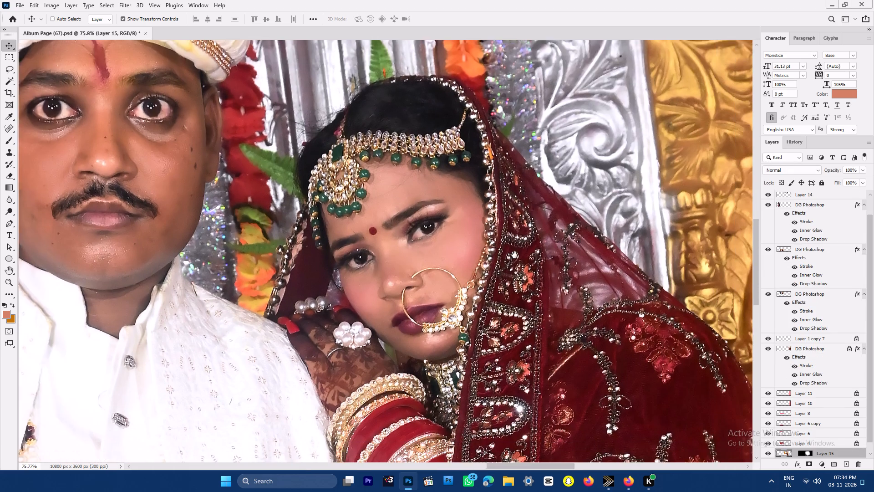
left_click_drag(514, 255, 489, 233, "ctrl")
triple_click(370, 220)
left_click(370, 220)
key("m")
key("m")
key("m")
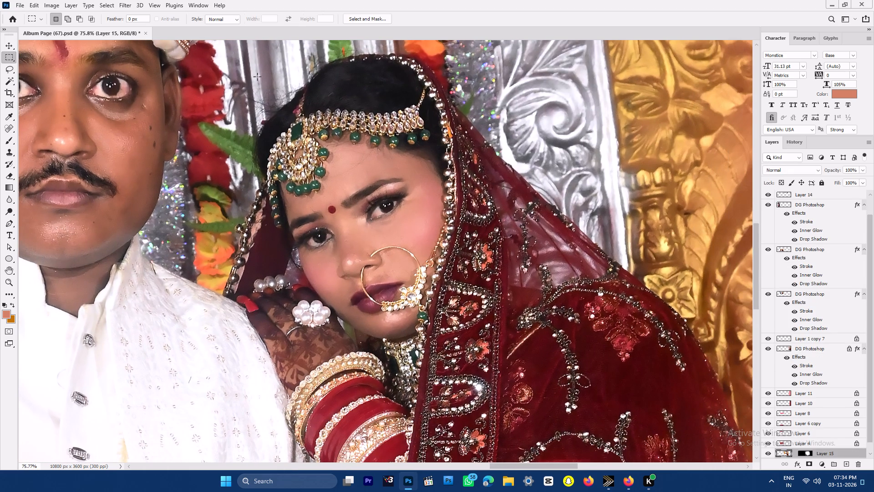
key("space")
left_click_drag(422, 238, 403, 209, "ctrl")
left_click_drag(277, 64, 496, 313)
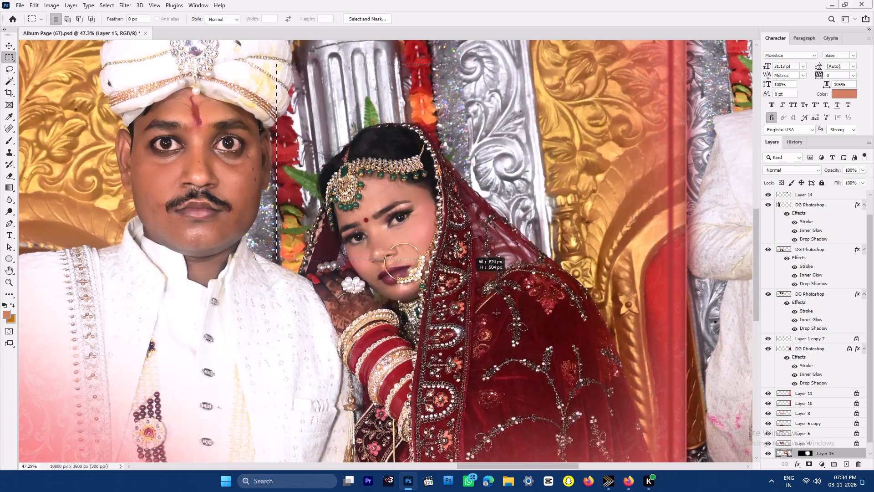
left_click_drag(496, 313, 499, 317)
key("shift+m")
left_click(544, 177)
Select the bride's head with a 66 px feathered ellipse, raise the Curves black point slightly, and clear the selection.
left_click_drag(313, 118, 351, 174)
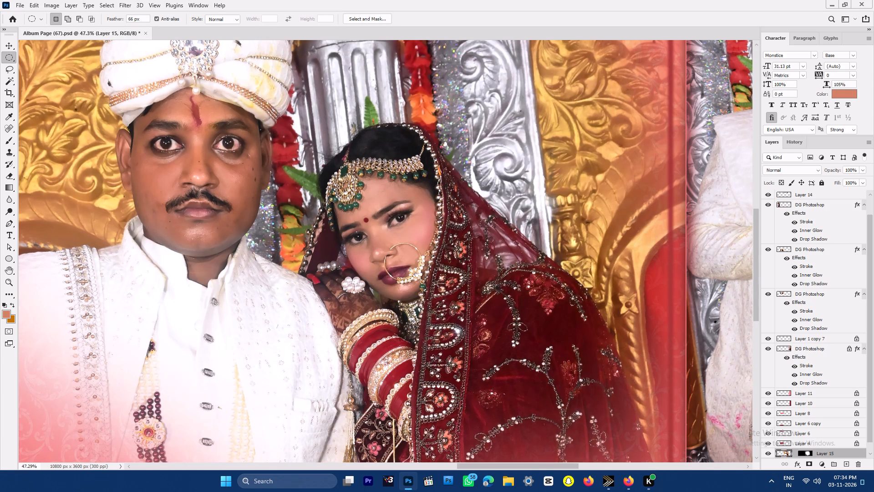
left_click_drag(351, 174, 495, 344)
left_click_drag(451, 293, 446, 281)
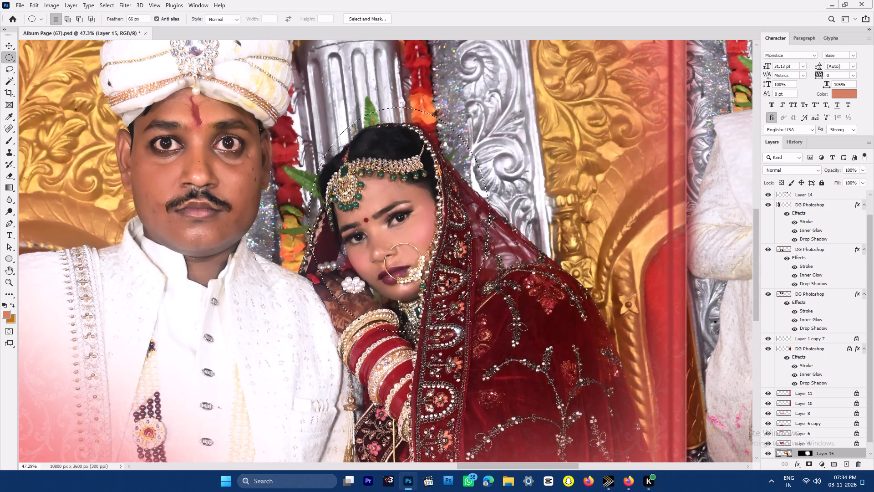
key("ctrl+m")
left_click_drag(587, 244, 591, 244)
key("Left")
key("Left")
key("Return")
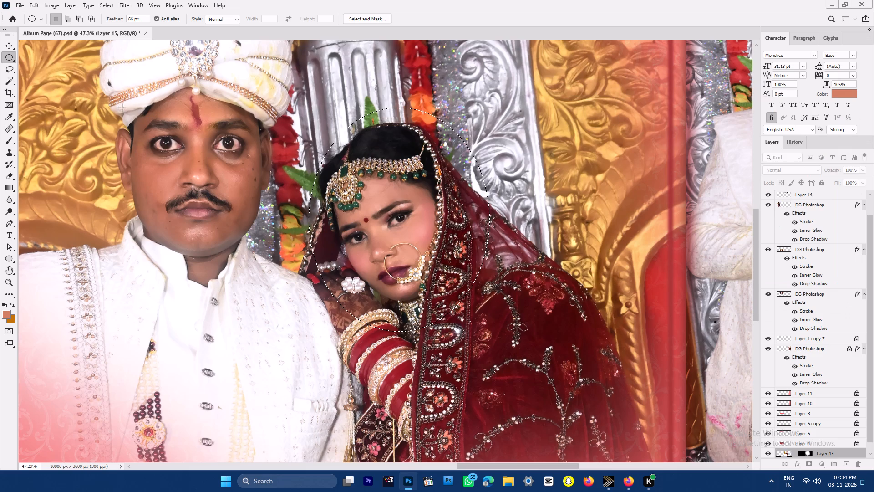
key("ctrl+space")
key("ctrl+space")
key("ctrl+space")
key("ctrl+space")
key("ctrl+space")
left_click_drag(285, 166, 269, 140, "ctrl")
key("ctrl+d")
Select the bride's face with a feathered ellipse and reapply the last Curves settings with an added upper-tone point near input 190.
left_click(337, 187)
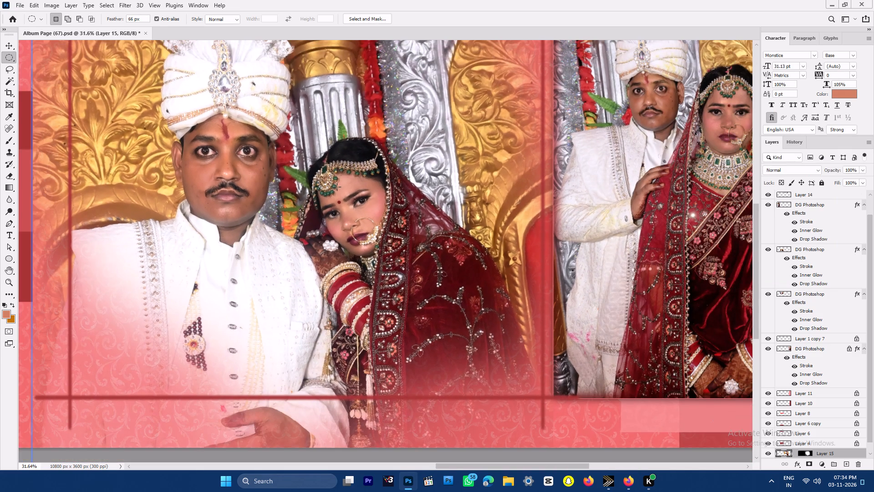
left_click_drag(321, 174, 401, 255)
key("ctrl+alt+m")
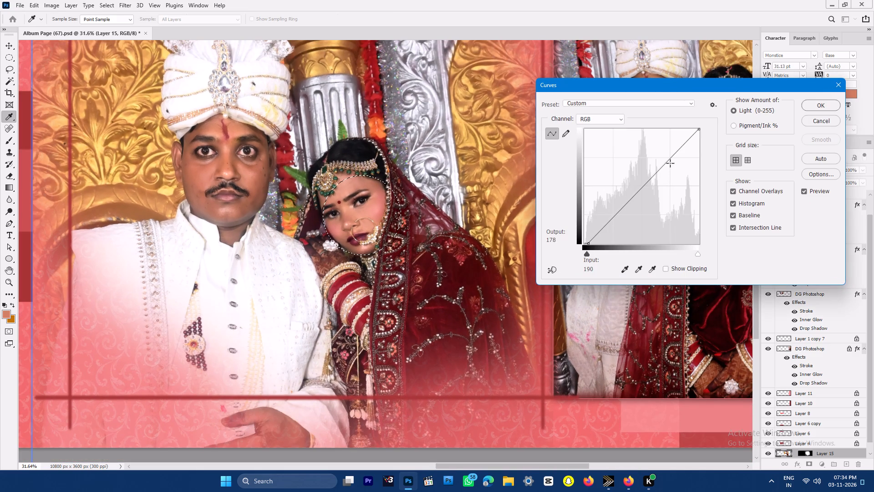
left_click(670, 163)
key("Up")
key("Return")
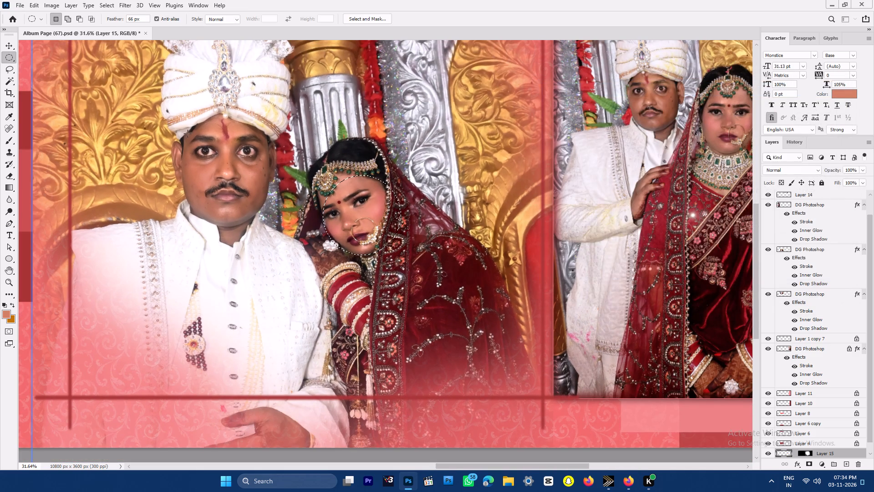
Select the groom's face with a feathered ellipse, reapply the last Curves with the input 191 point raised slightly, and deselect.
left_click(187, 133)
left_click_drag(189, 125, 270, 225)
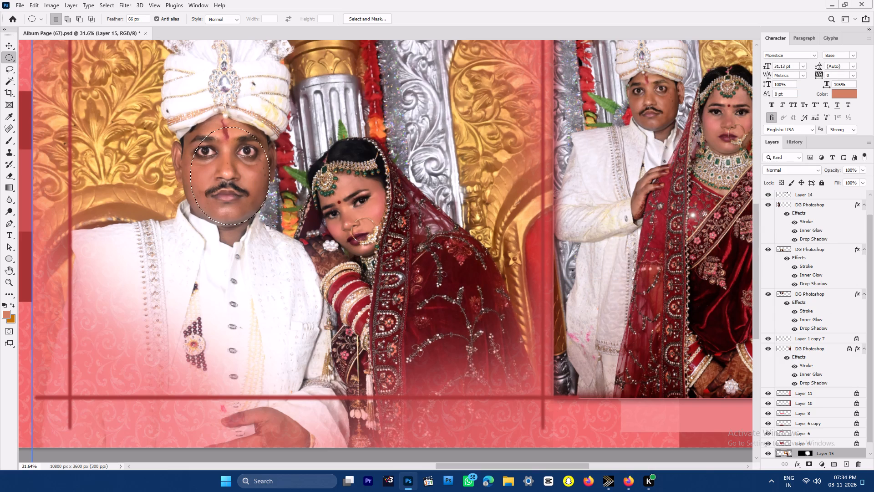
key("ctrl+alt+m")
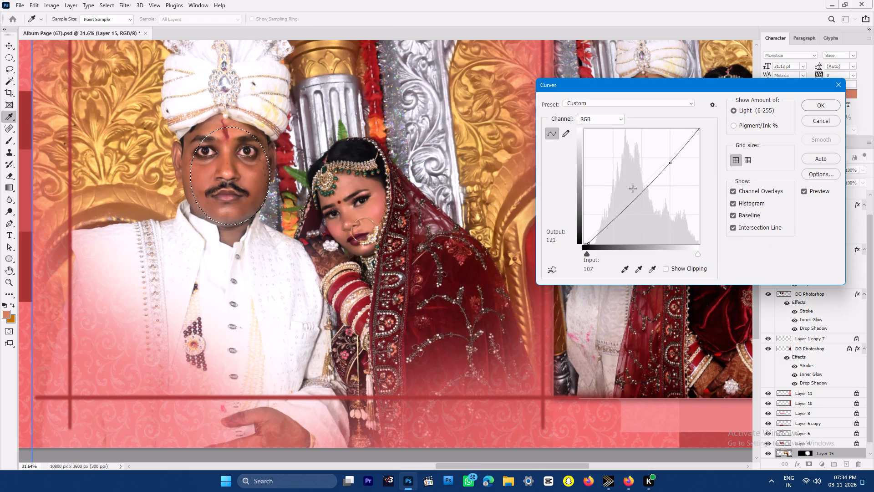
left_click(670, 163)
key("Up")
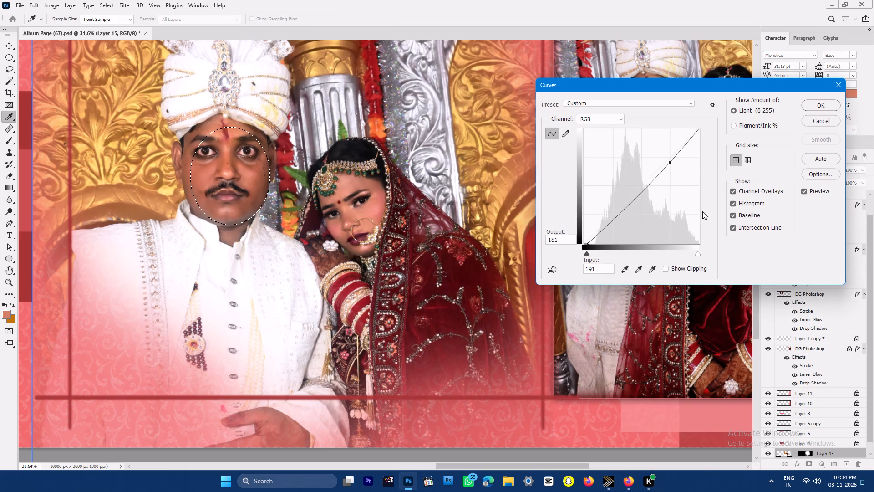
key("Up")
key("Return")
left_click(315, 162)
key("ctrl+d")
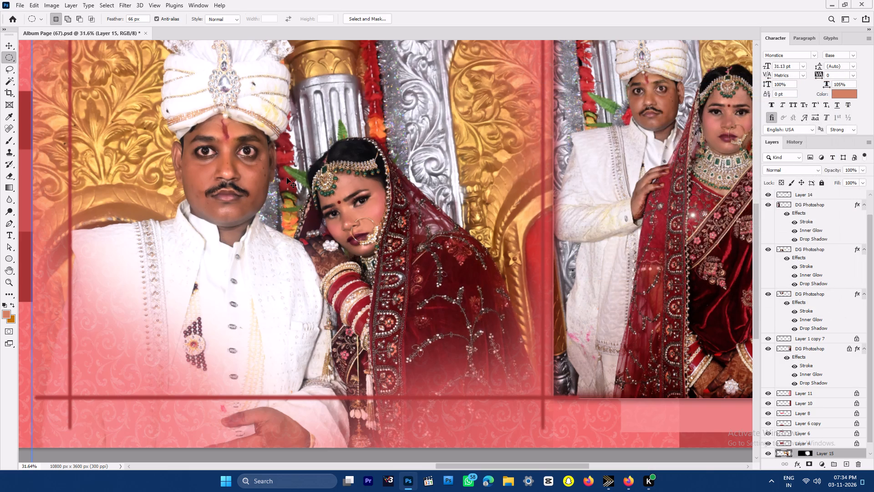
Soften the large couple photo's bottom, top and side edges into the pink background with the 900 px soft Eraser.
key("ctrl+0")
left_click(550, 226)
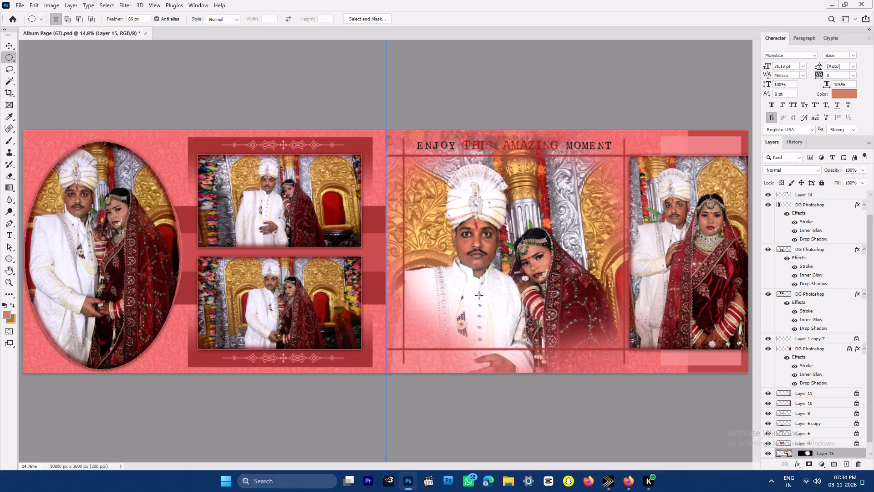
key("v")
double_click(495, 261)
key("e")
left_click_drag(436, 373, 557, 375)
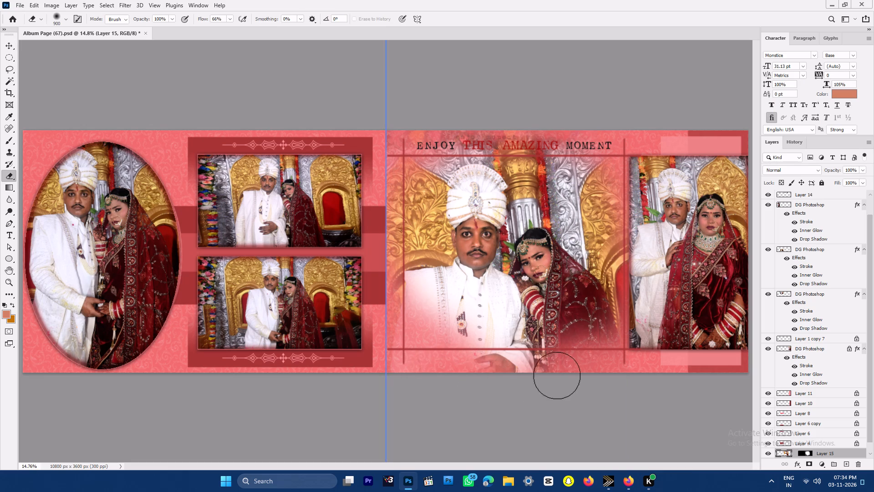
left_click_drag(557, 375, 364, 375)
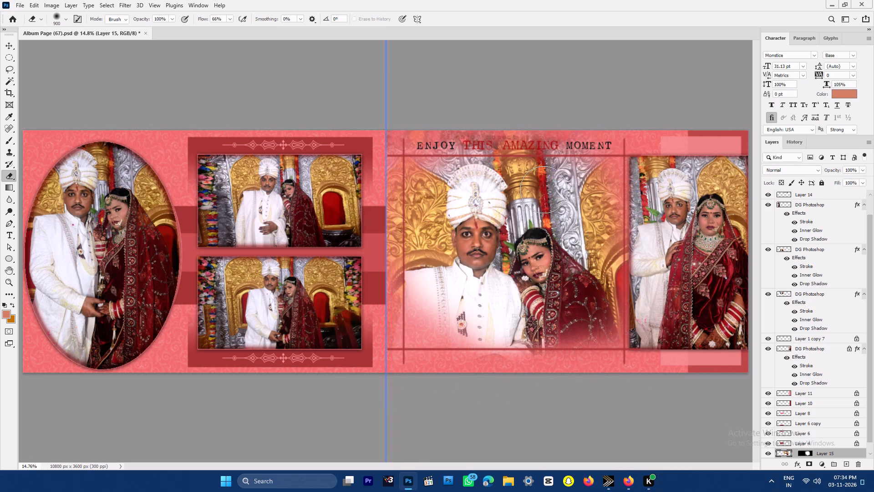
left_click_drag(362, 115, 730, 120)
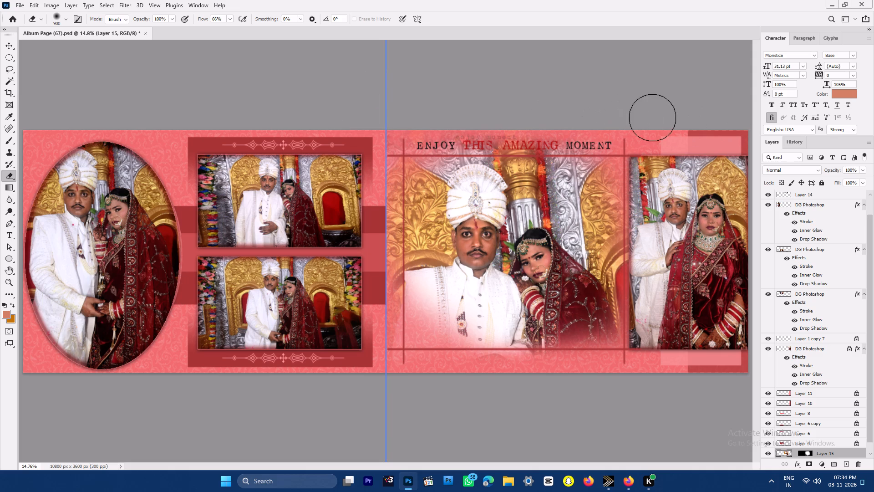
left_click_drag(652, 116, 674, 337)
left_click_drag(351, 108, 349, 432)
key("v")
left_click(506, 400)
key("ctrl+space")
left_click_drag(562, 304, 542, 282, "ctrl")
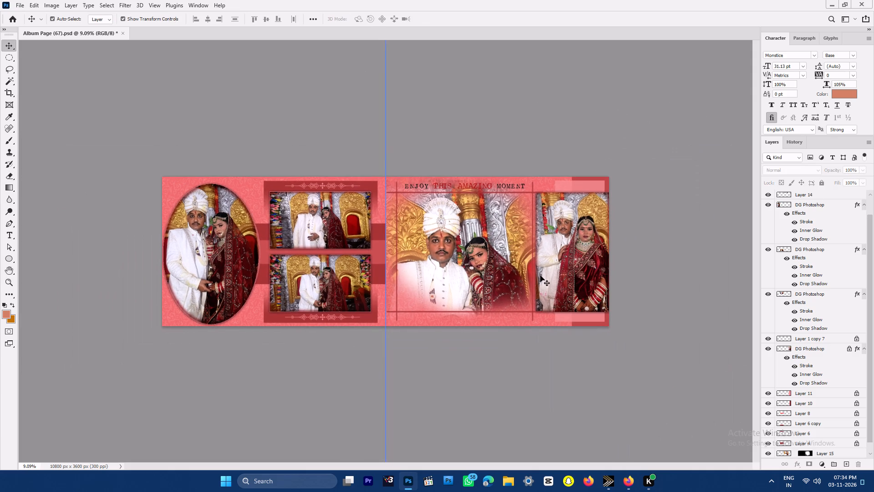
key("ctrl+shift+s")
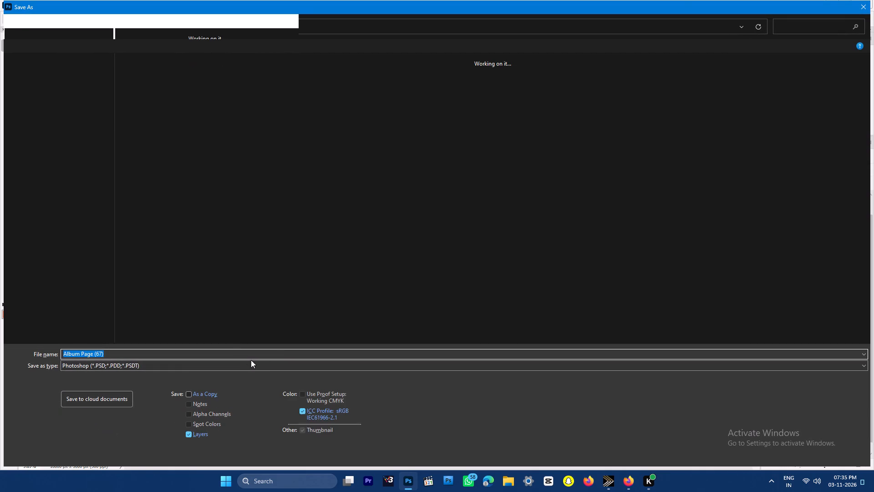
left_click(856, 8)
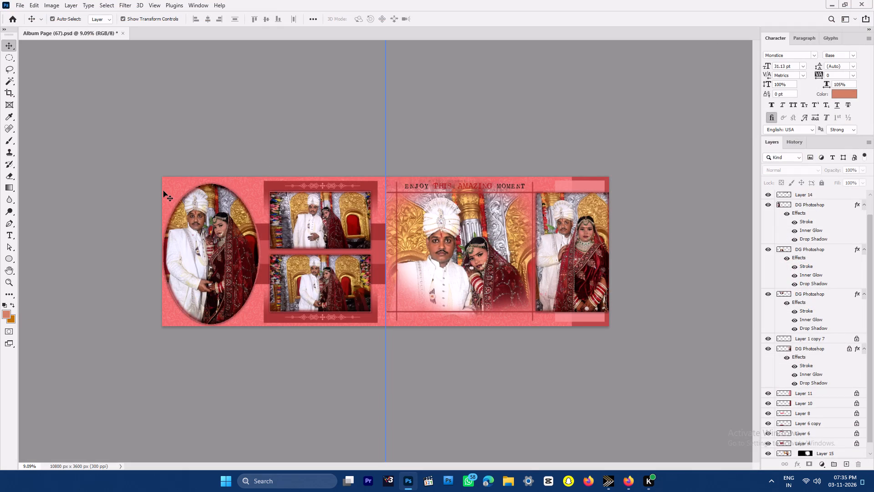
Paste the copied couple photo directly above the background layer, scale it to 165.46% and position it behind the left page's frames.
left_click(207, 221)
left_click(212, 123)
left_click(255, 193)
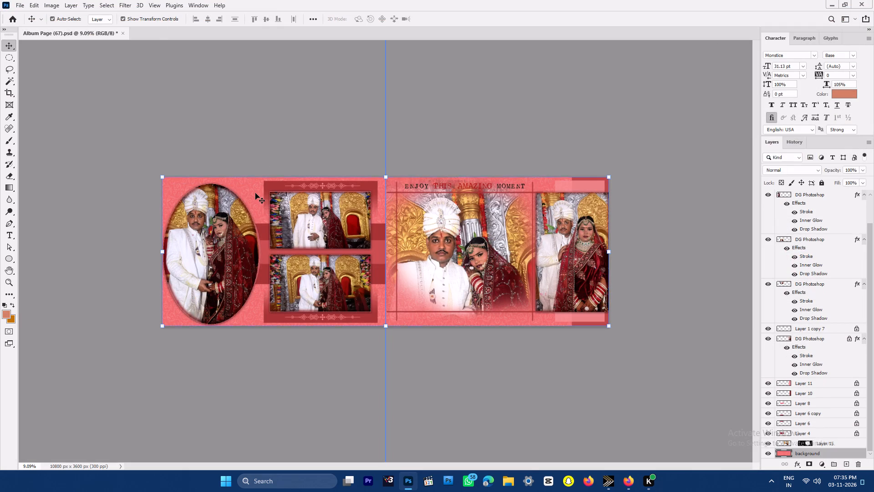
key("ctrl+v")
key("ctrl+t")
left_click_drag(407, 342, 229, 293)
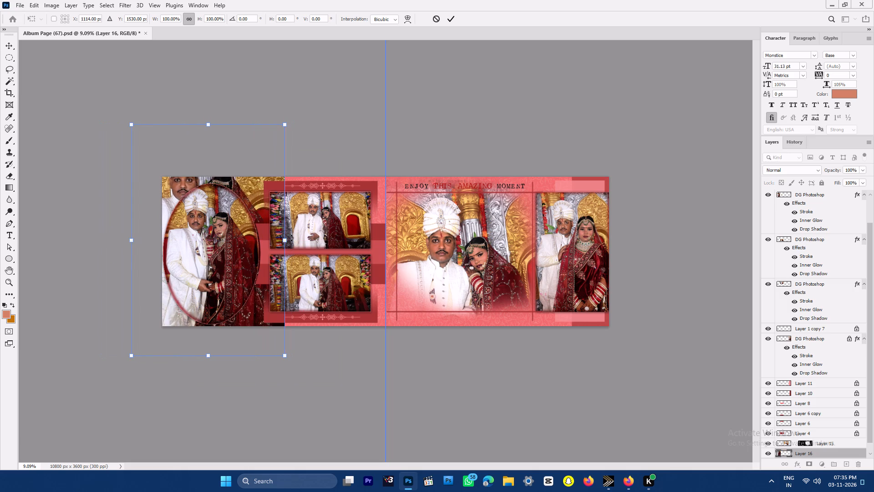
left_click_drag(285, 241, 382, 236)
left_click_drag(344, 245, 295, 263)
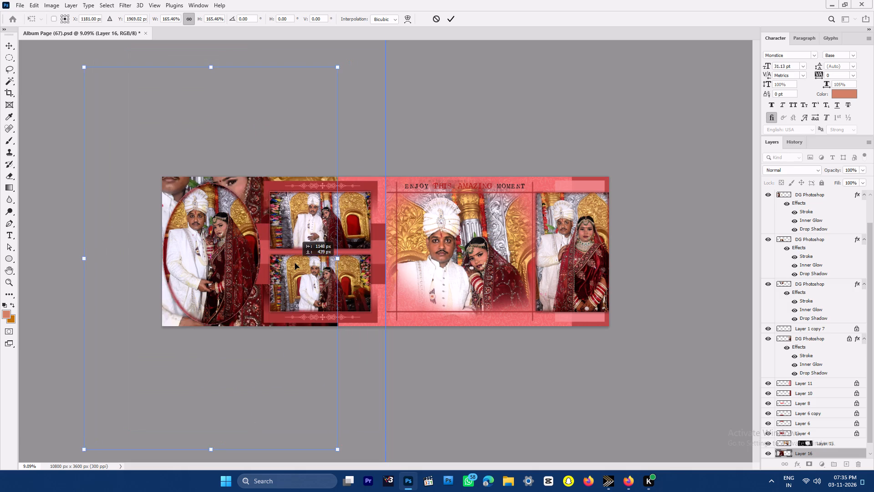
left_click_drag(295, 263, 317, 275)
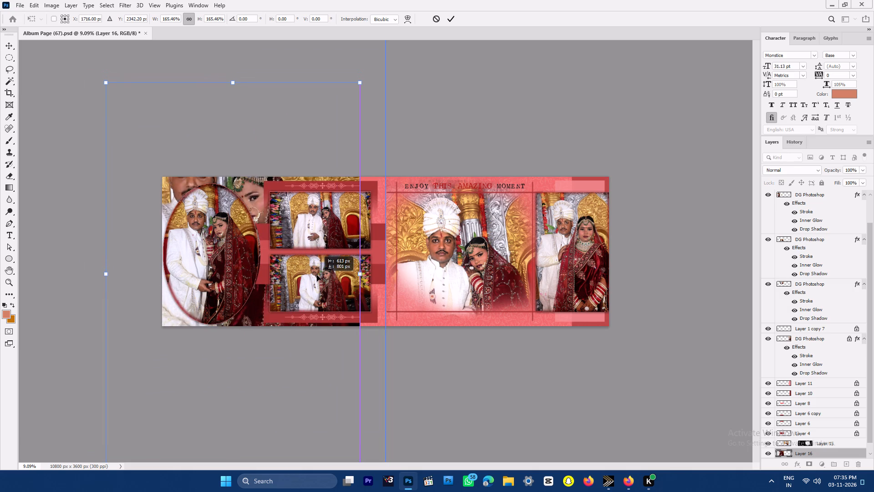
left_click_drag(317, 275, 317, 270)
key("Return")
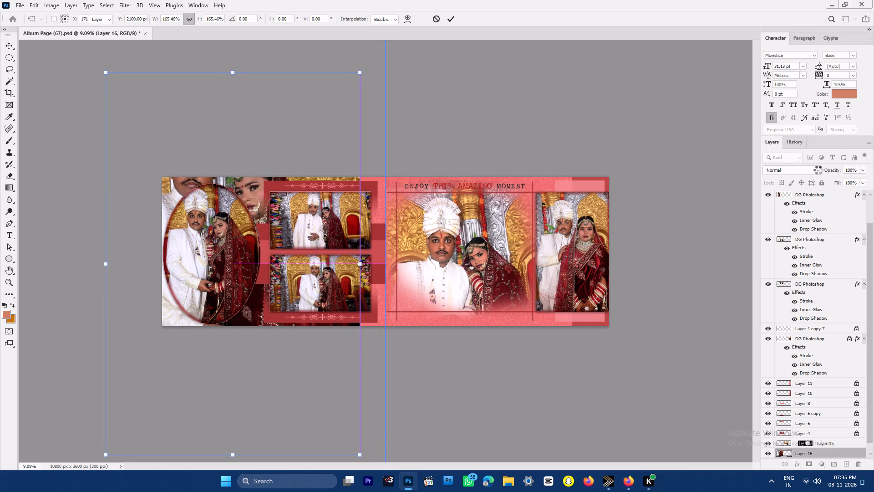
Blend the enlarged background photo into the page with Luminosity mode and 24% fill.
left_click(818, 170)
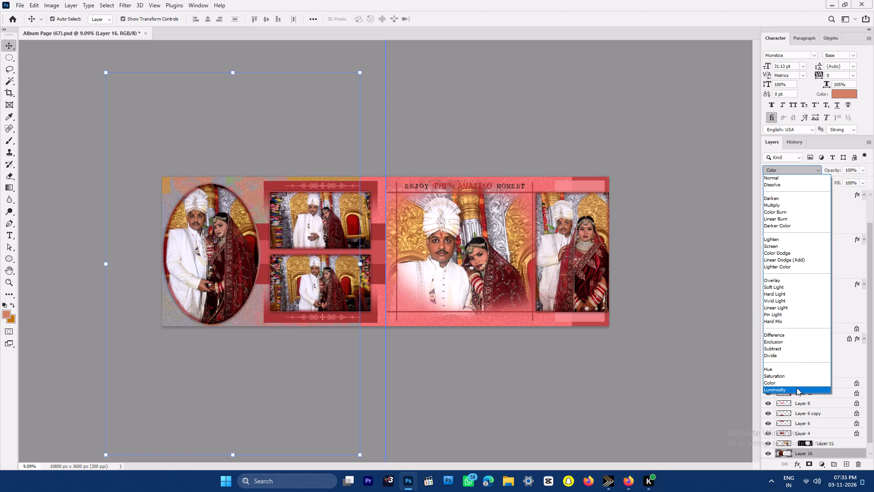
left_click(797, 388)
left_click(864, 185)
left_click_drag(851, 195, 840, 196)
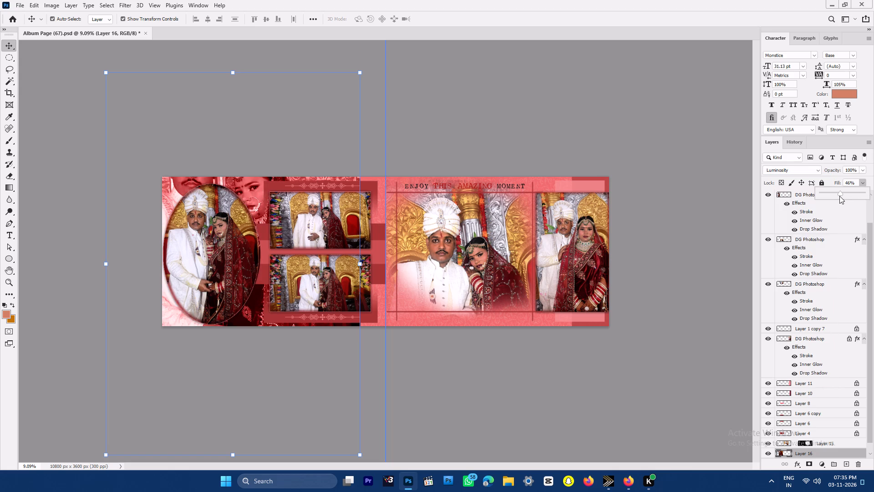
left_click_drag(839, 193, 831, 193)
left_click(831, 189)
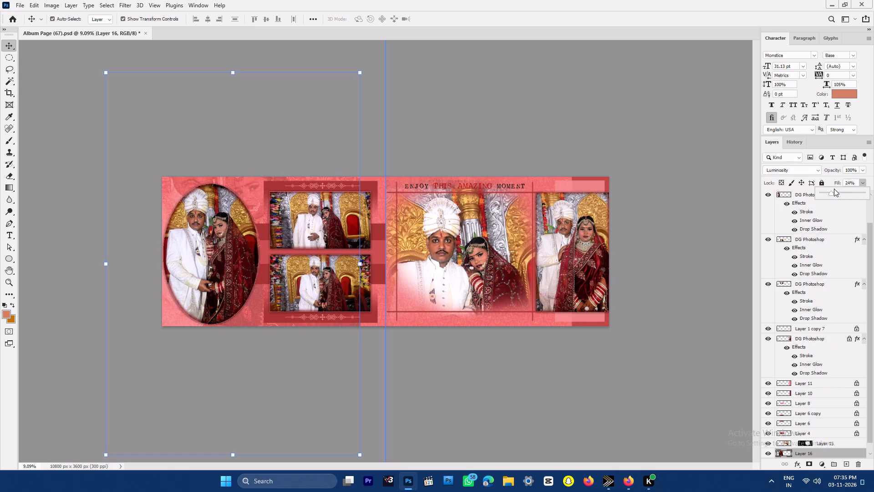
key("Return")
Delete the enlarged Luminosity-blended couple photo lying directly above the background layer and deselect the layers.
key("ctrl+space")
key("ctrl+space")
key("ctrl+space")
key("ctrl+space")
key("ctrl+space")
key("ctrl+space")
key("ctrl+space")
key("ctrl+space")
key("ctrl+space")
left_click_drag(167, 182, 219, 267, "ctrl")
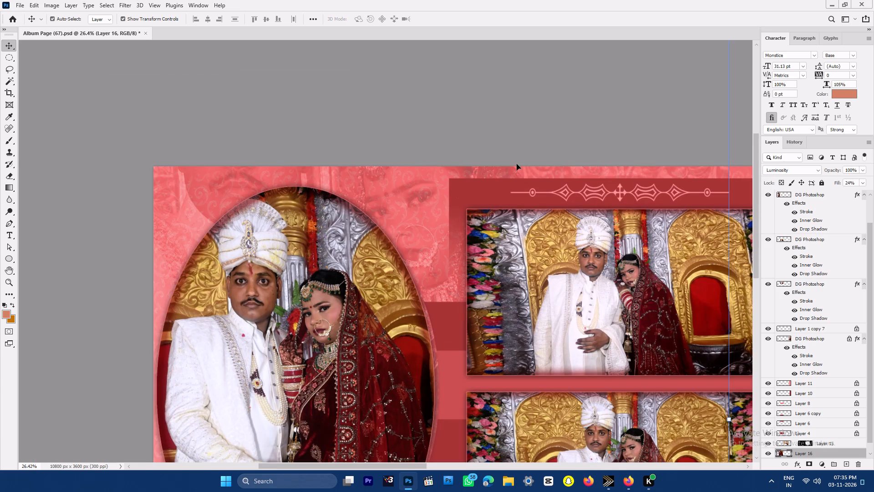
key("Delete")
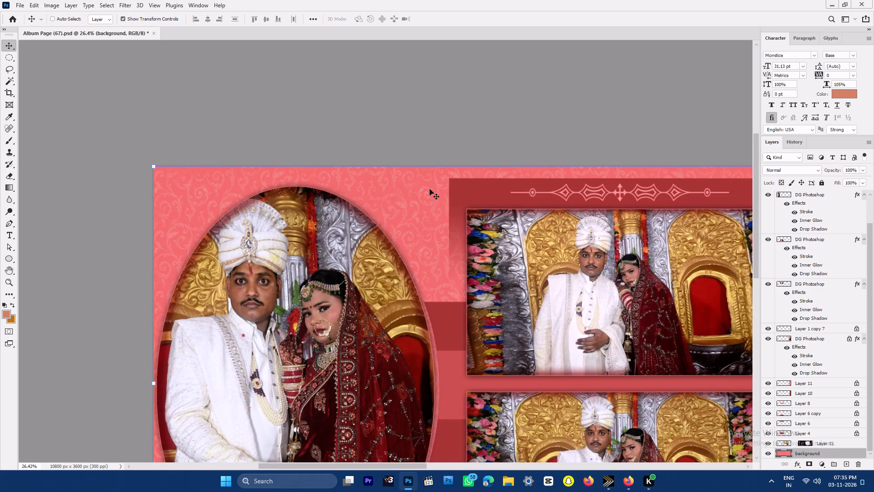
key("ctrl+0")
left_click(273, 95)
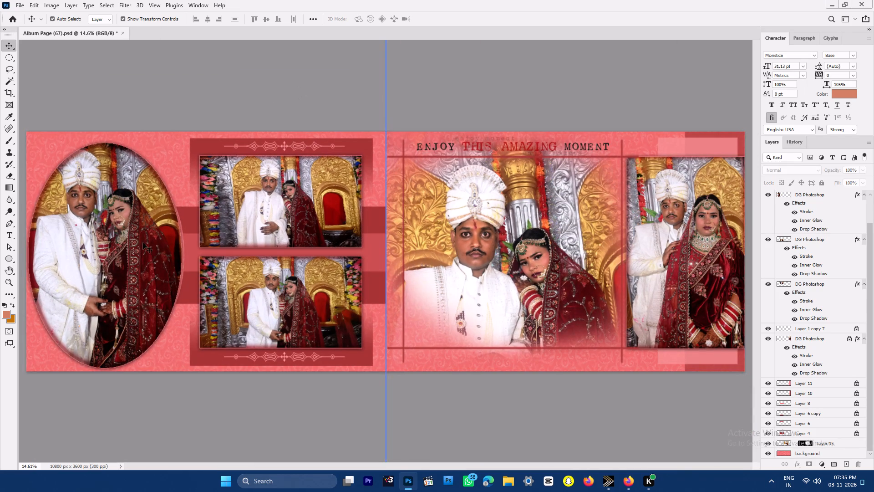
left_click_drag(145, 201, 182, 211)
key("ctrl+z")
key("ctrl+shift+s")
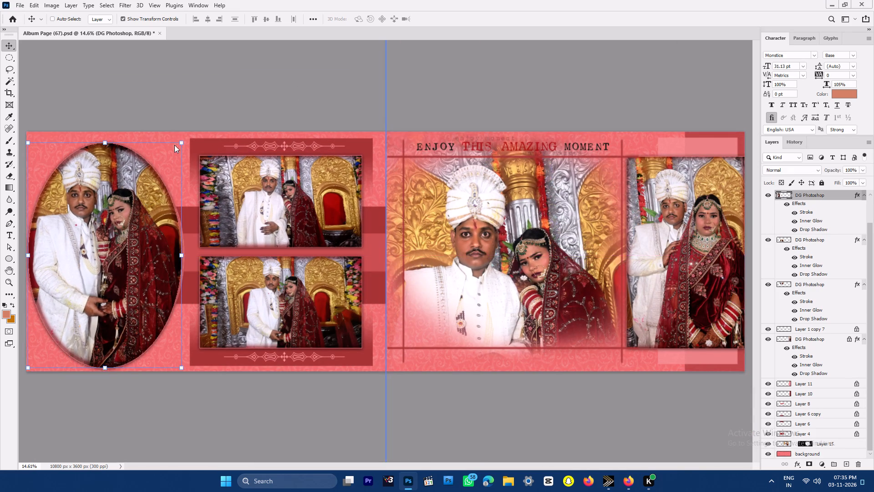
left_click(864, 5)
Open the large couple photo on the right page in the Camera Raw filter and set Whites to -24 and Highlights to +11.
left_click(497, 304)
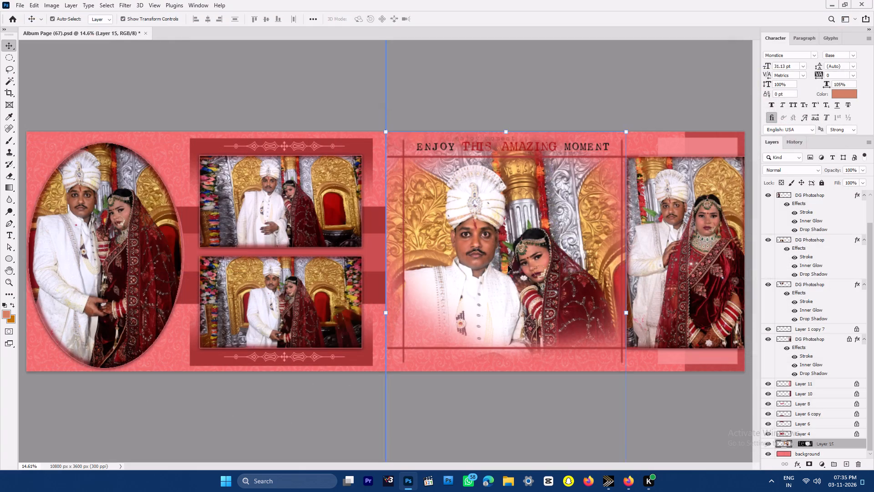
triple_click(508, 266)
key("ctrl+shift+a")
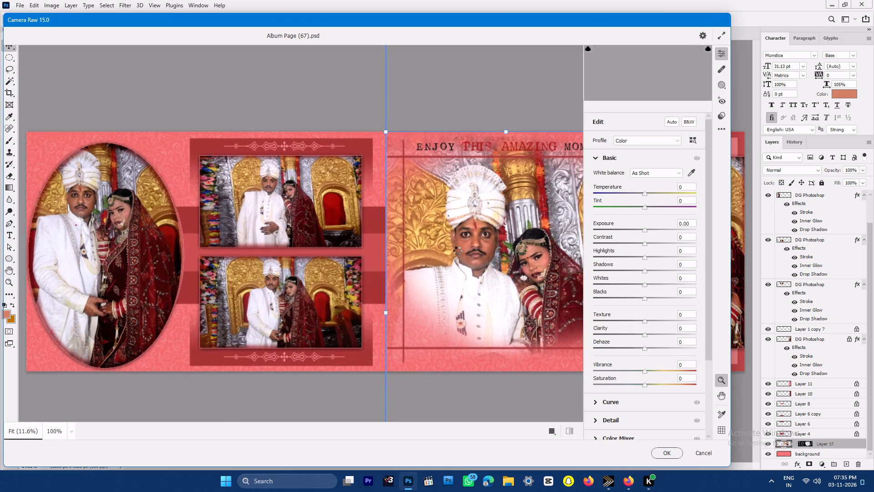
left_click_drag(370, 137, 428, 251)
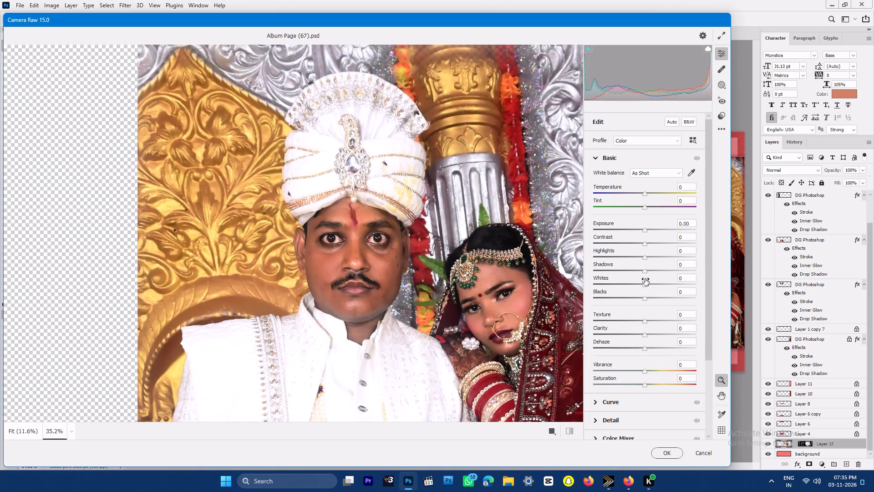
left_click_drag(645, 279, 625, 282)
left_click_drag(619, 278, 628, 278)
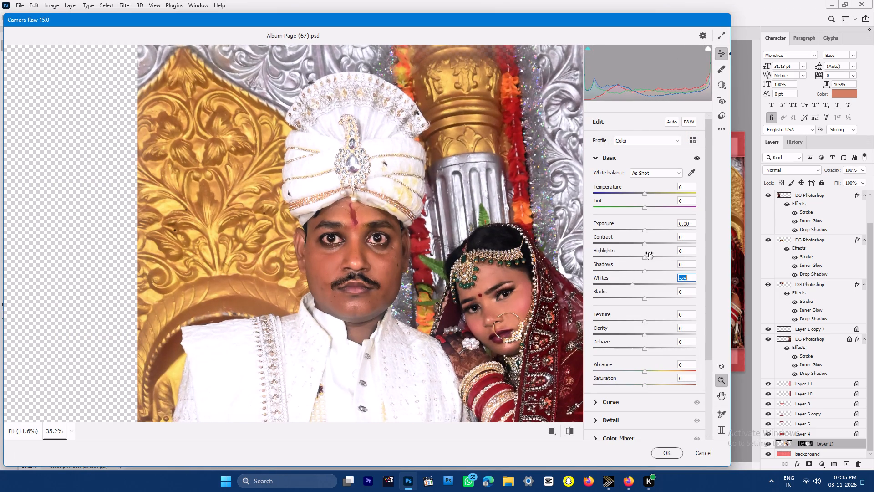
left_click_drag(644, 251, 630, 251)
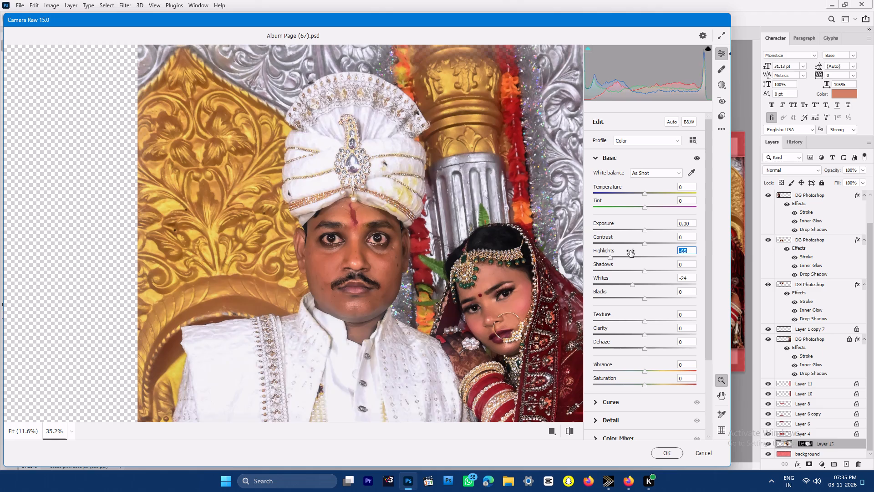
left_click_drag(630, 251, 649, 250)
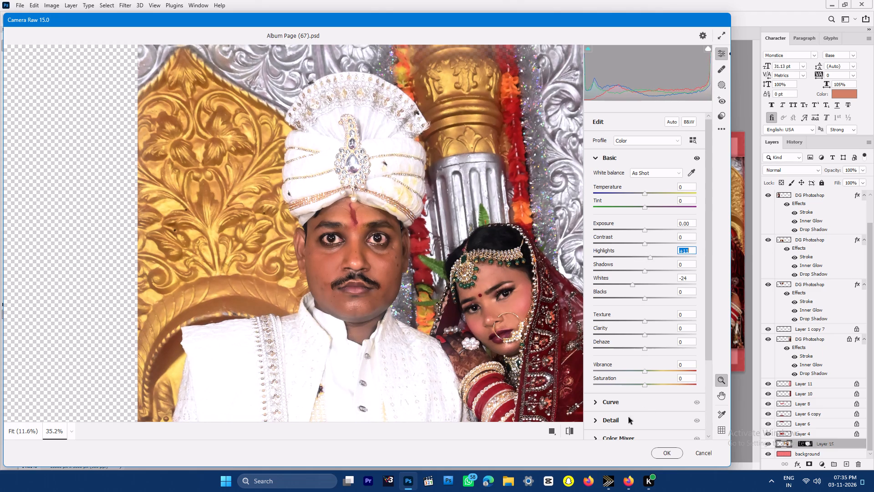
Lower the orange Luminance to -3 in the Color Mixer and apply the Camera Raw adjustments to the large couple photo.
left_click(622, 418)
left_click(637, 291)
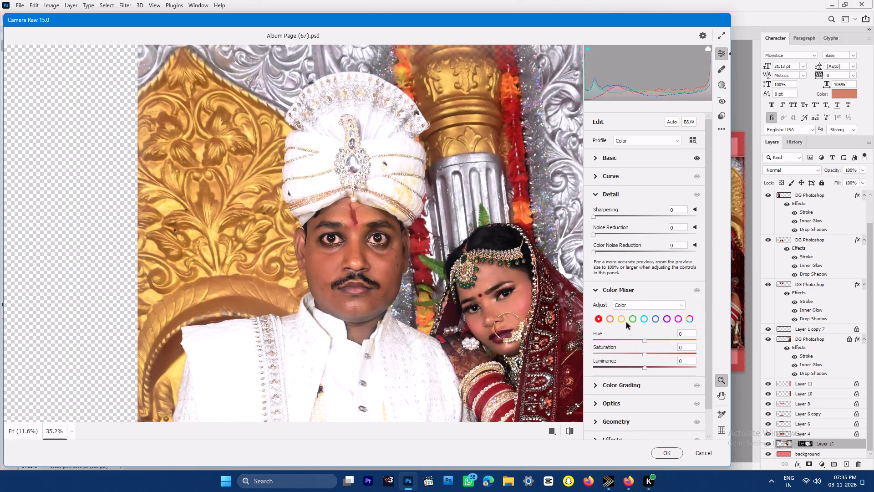
left_click(620, 318)
left_click(613, 318)
left_click(640, 363)
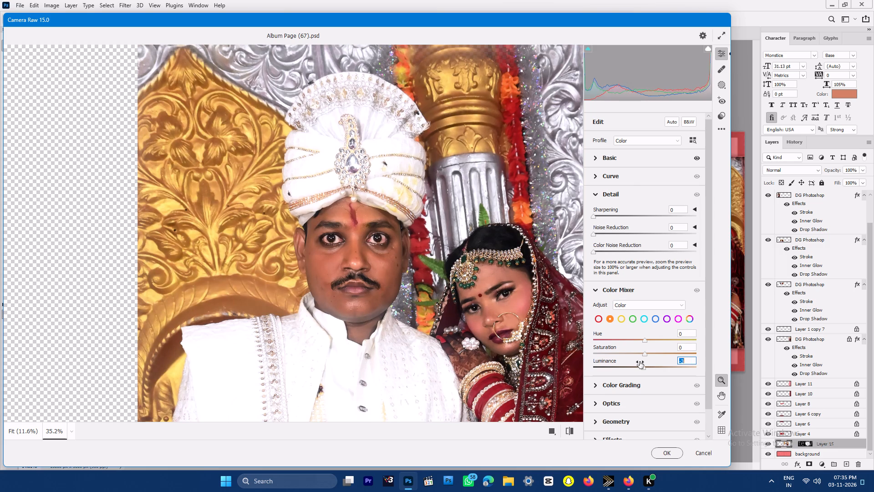
key("Return")
key("Return")
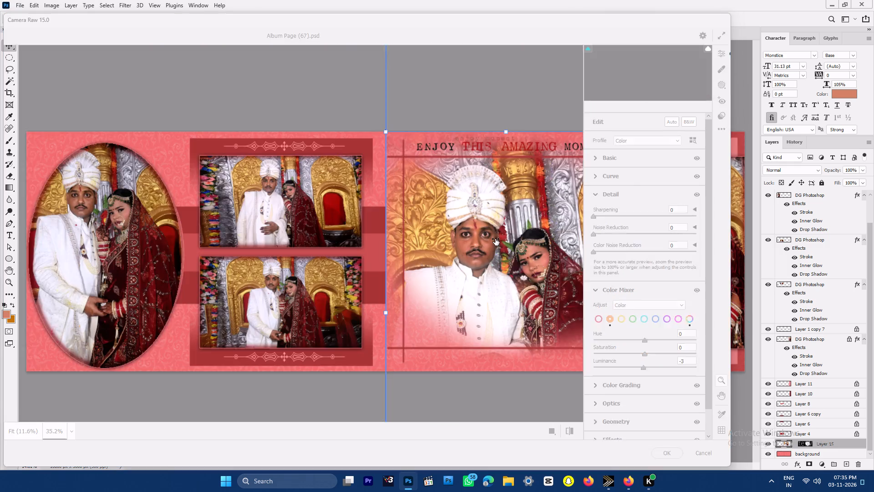